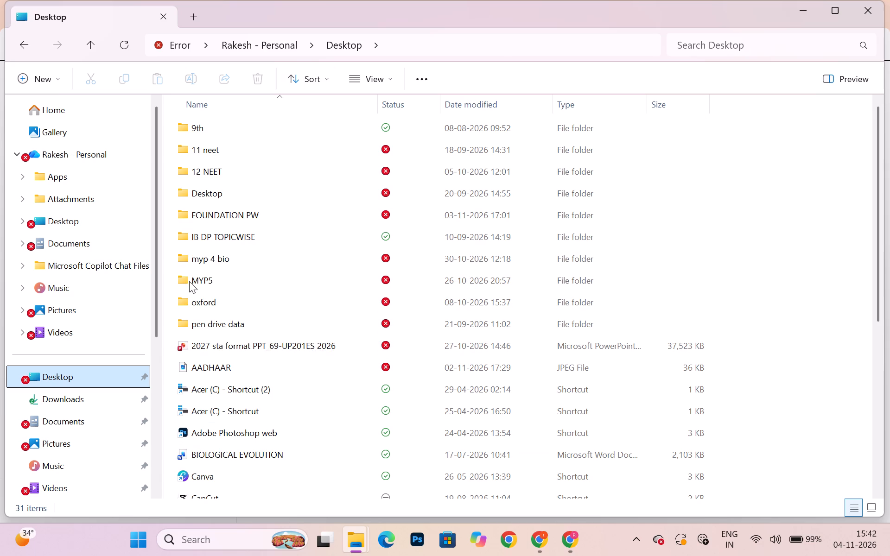
Open the 9th State folder inside the FOUNDATION PW folder on the Desktop.
scroll(256, 292, "down", 1)
scroll(256, 292, "up", 6)
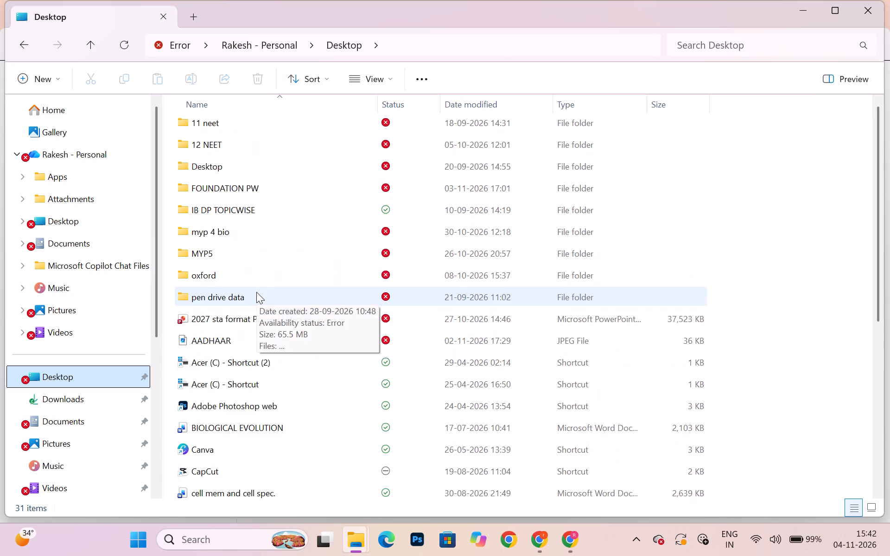
double_click(240, 213)
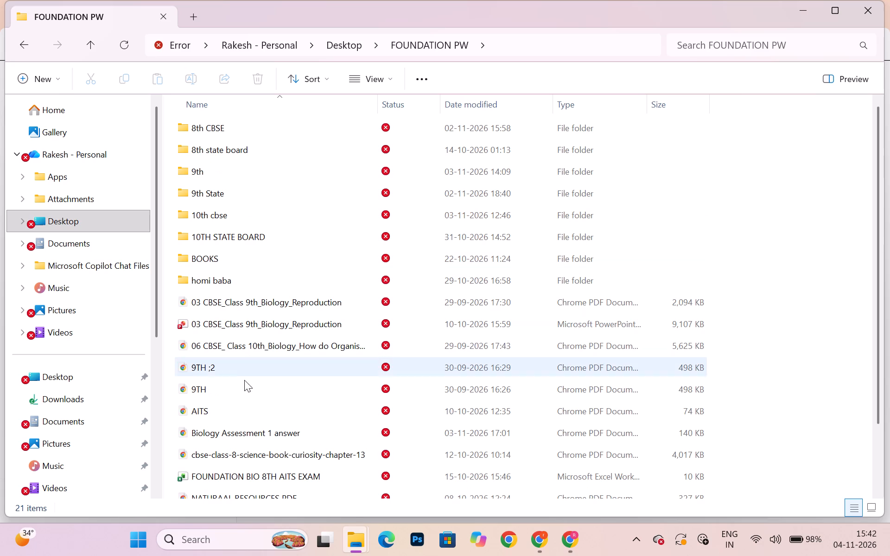
double_click(242, 200)
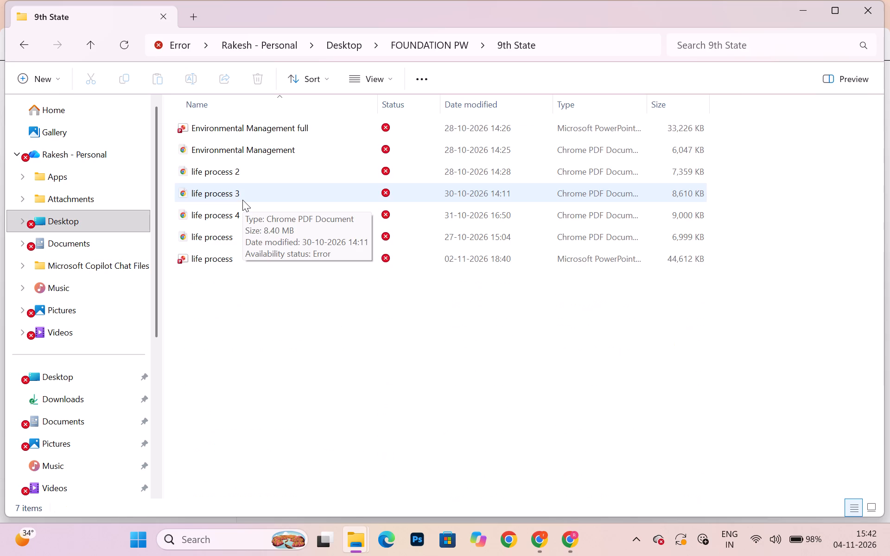
left_click(254, 411)
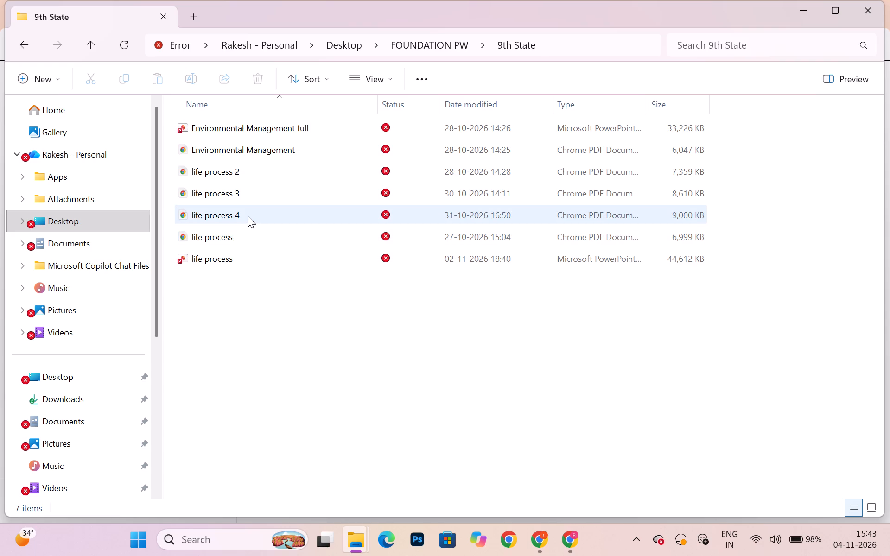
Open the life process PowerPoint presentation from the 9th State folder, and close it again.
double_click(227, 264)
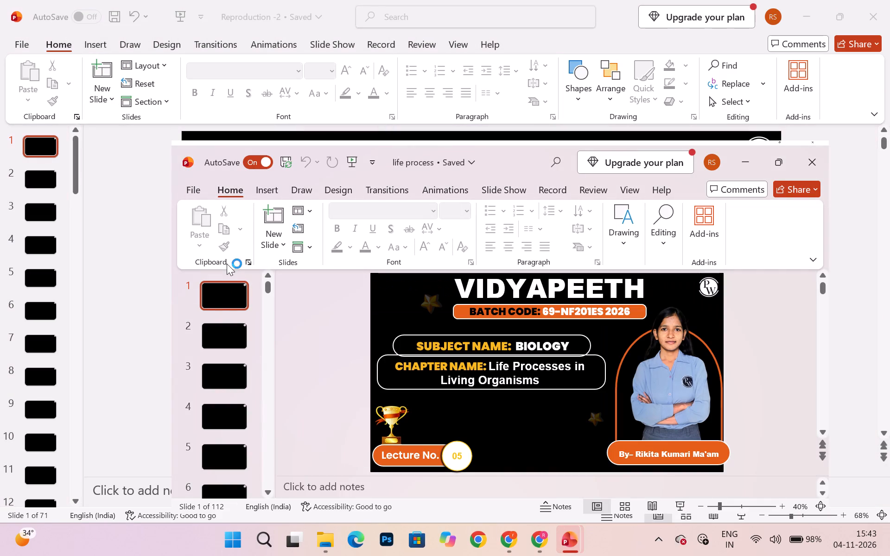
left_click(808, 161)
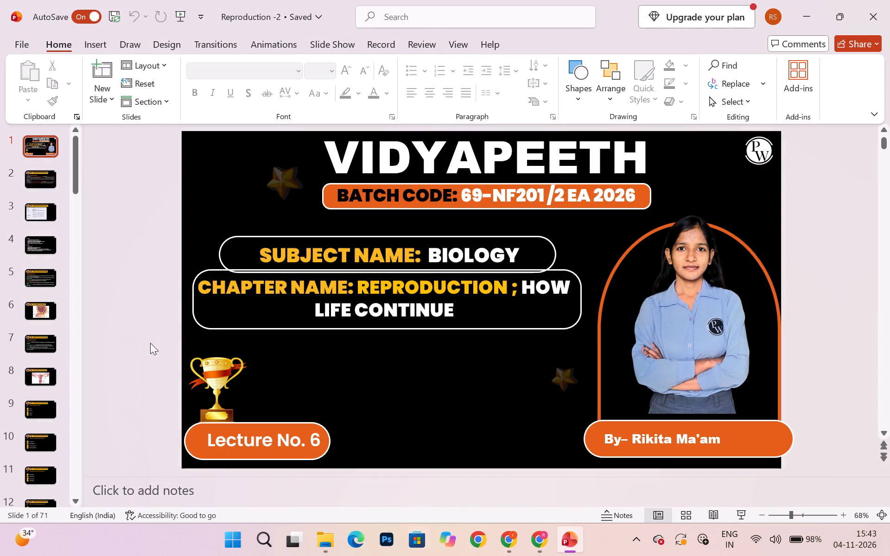
Look through the slides of the Reproduction -2 presentation down to the last one.
scroll(44, 404, "down", 18)
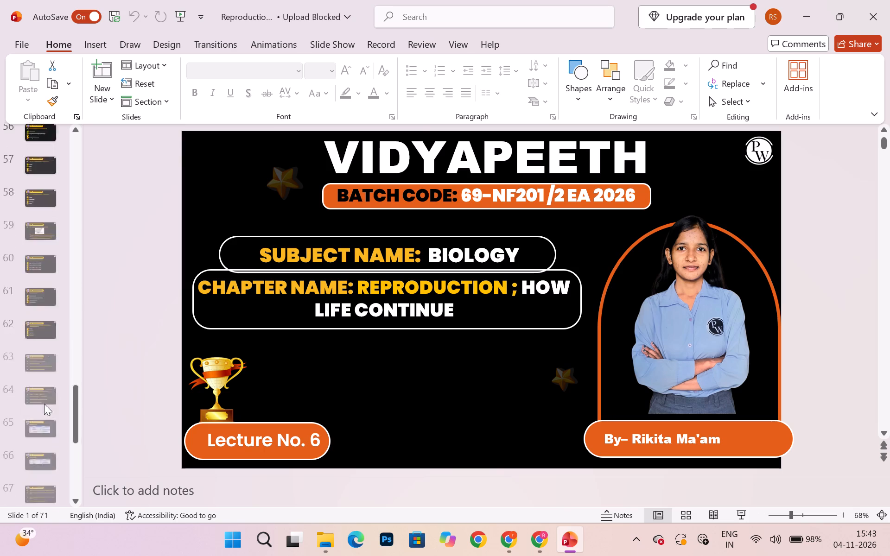
scroll(44, 404, "down", 5)
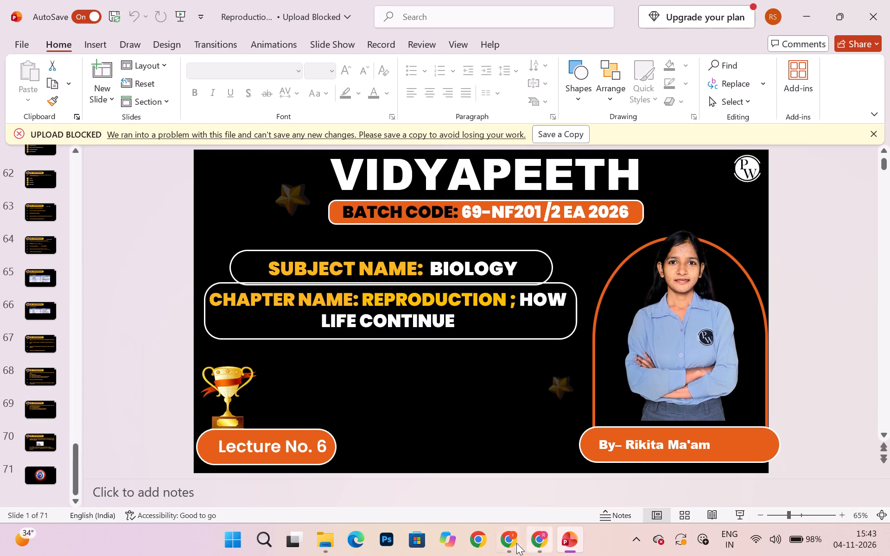
Switch to the Chrome window with ChatGPT open.
left_click(511, 543)
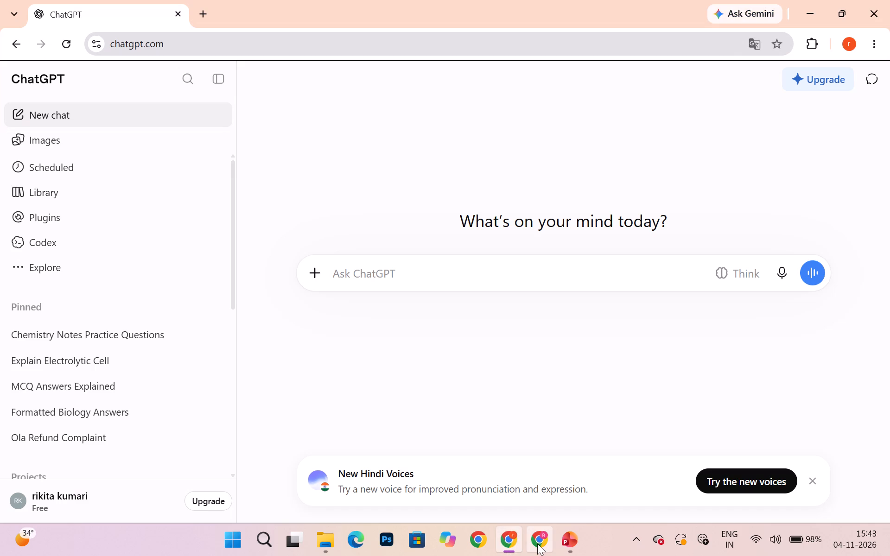
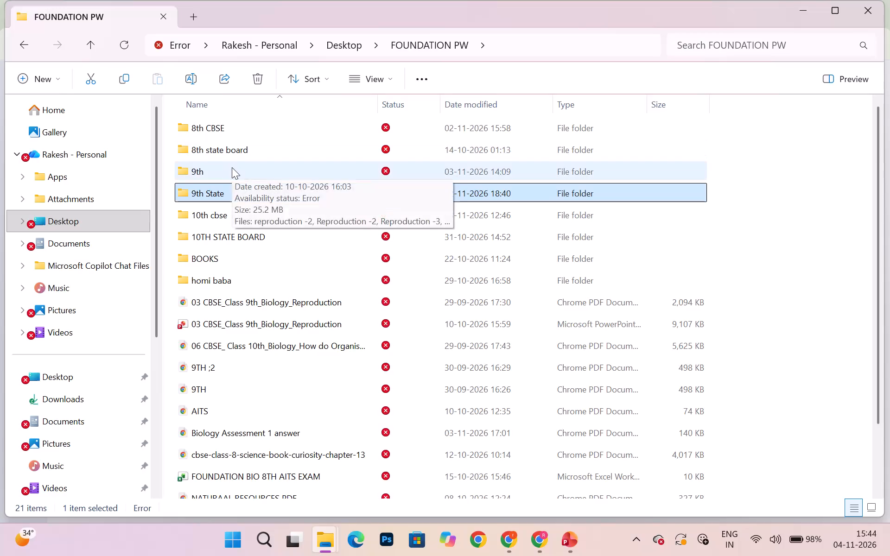
Open the Organ system PowerPoint presentation from the 8th state board folder.
double_click(227, 144)
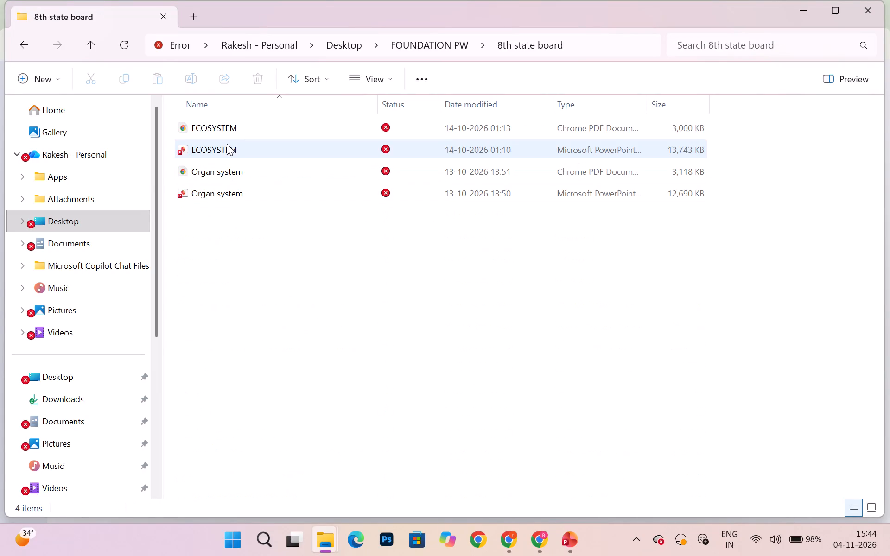
double_click(233, 194)
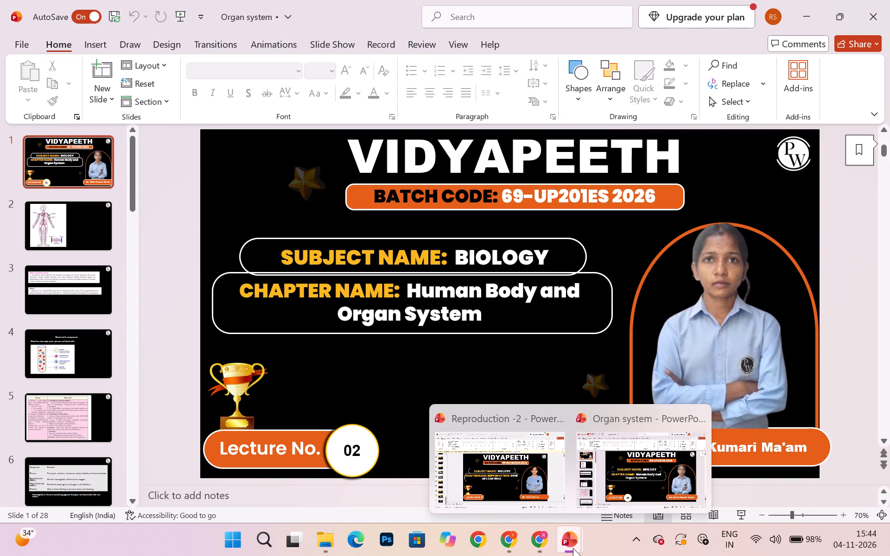
left_click(662, 481)
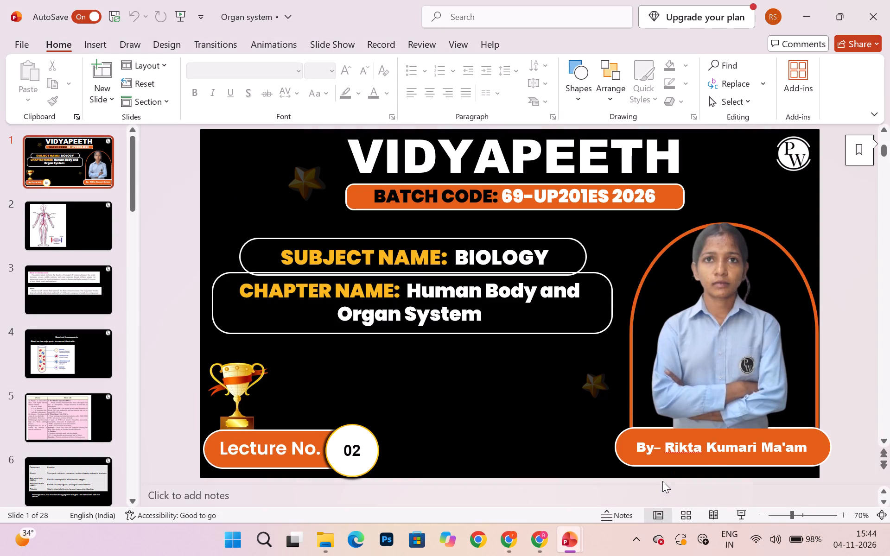
Replace the teacher photo on the Organ system title slide with the one copied from the Reproduction -2 presentation, fitted inside the arch frame.
left_click(534, 480)
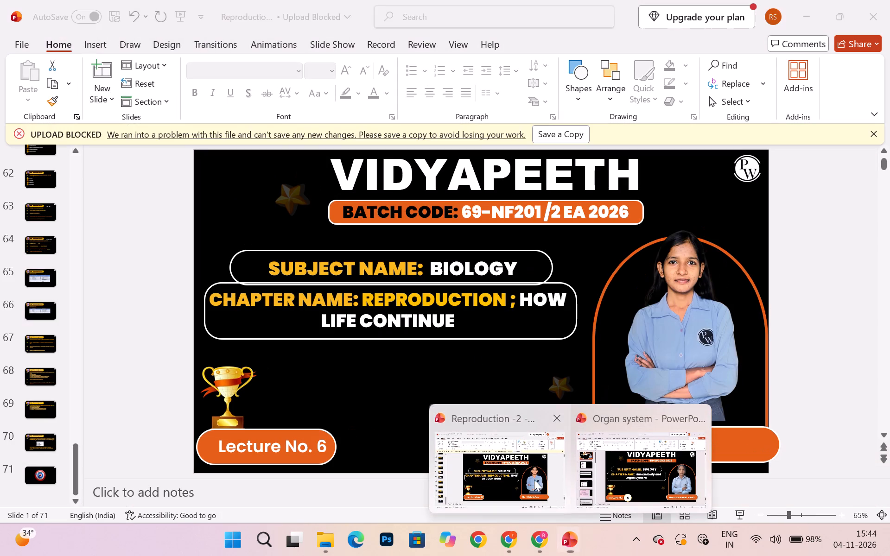
right_click(676, 359)
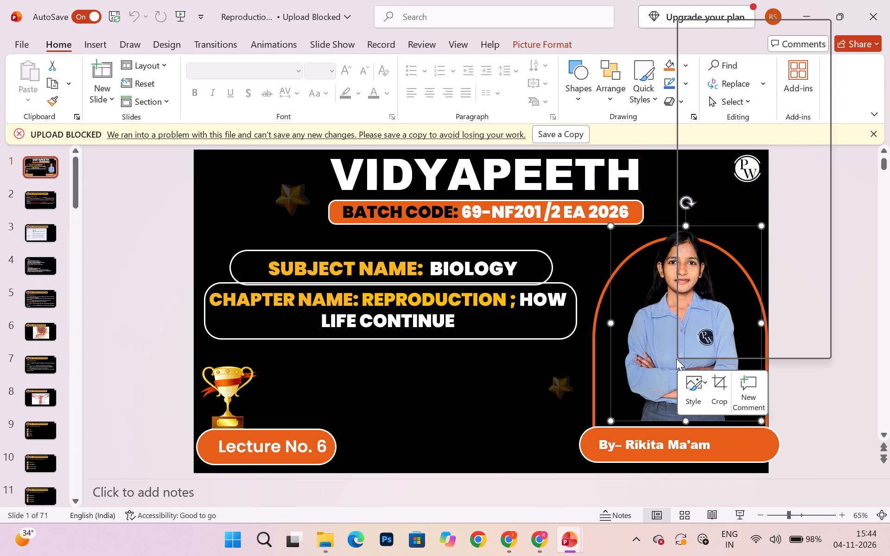
left_click(736, 68)
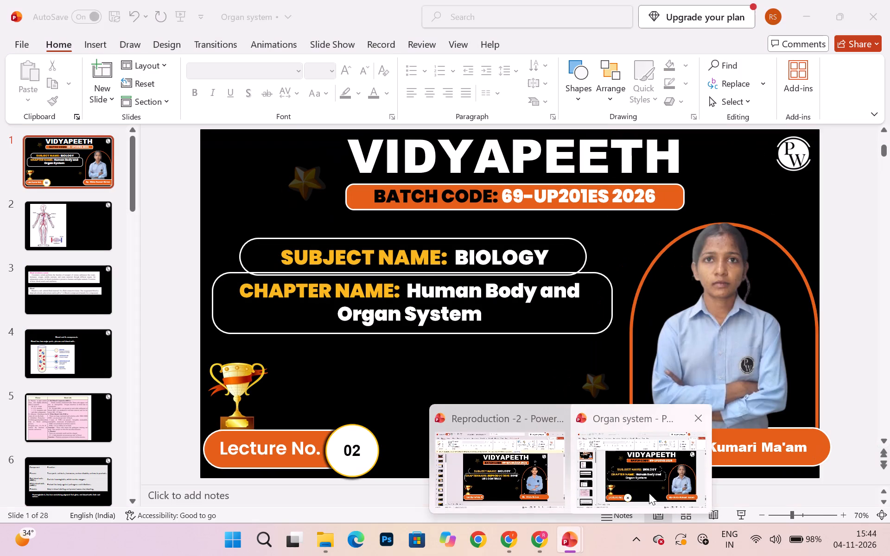
left_click(649, 493)
left_click(738, 359)
key("BackSpace")
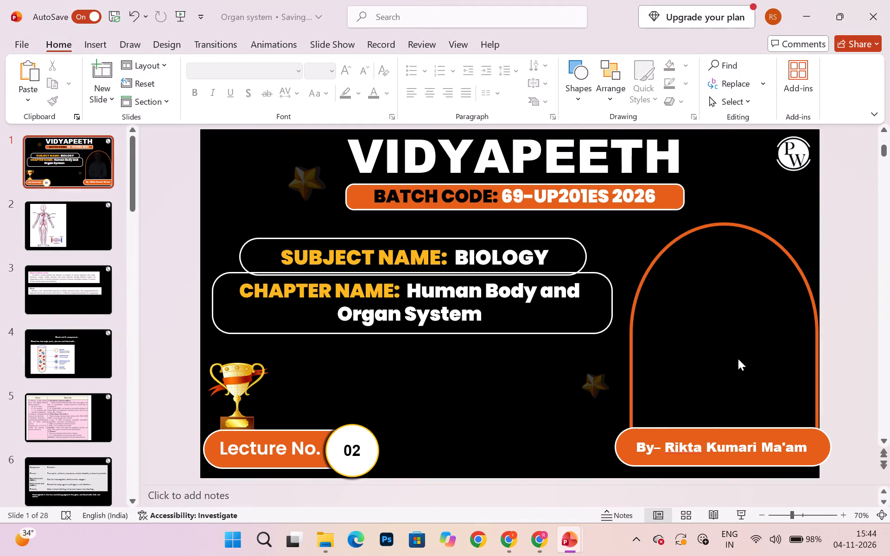
key("ctrl+v")
left_click_drag(711, 361, 709, 369)
left_click(709, 369)
left_click(529, 404)
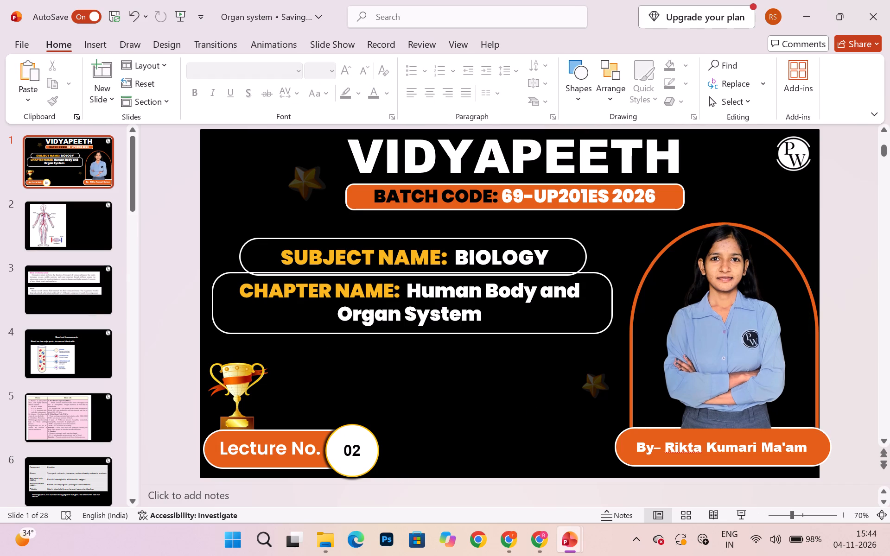
Change the lecture number on the title slide to 03.
left_click(354, 450)
key("Right")
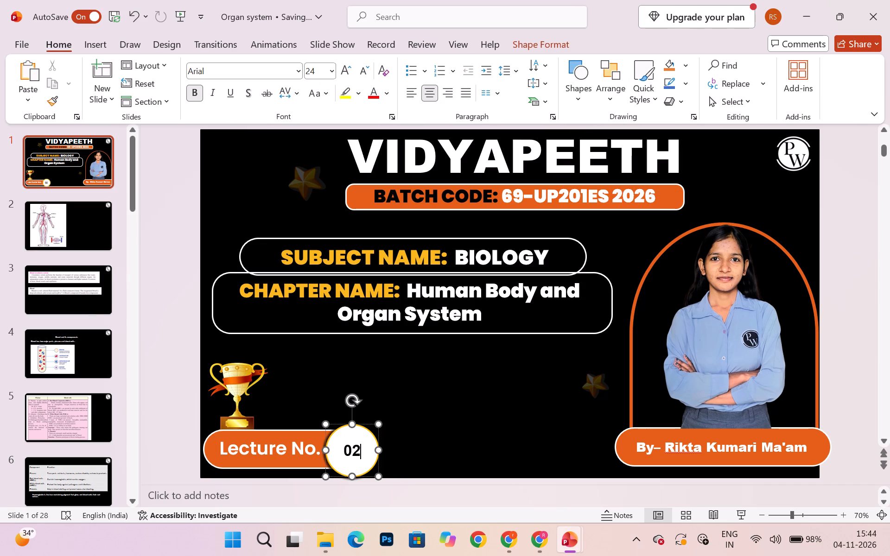
key("BackSpace")
key("3")
Review the Organ system slides on blood vessels, blood circulation, human blood groups and blood donation, ending on slide 16.
left_click(81, 234)
scroll(81, 234, "down", 20)
scroll(81, 234, "down", 20)
scroll(81, 234, "down", 2)
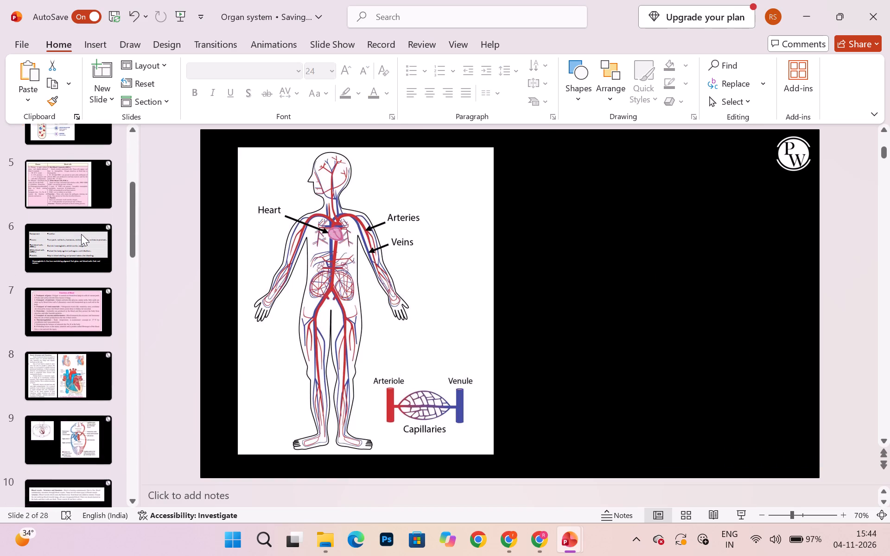
scroll(81, 234, "down", 20)
scroll(81, 234, "down", 20)
scroll(81, 234, "down", 20)
scroll(81, 234, "up", 3)
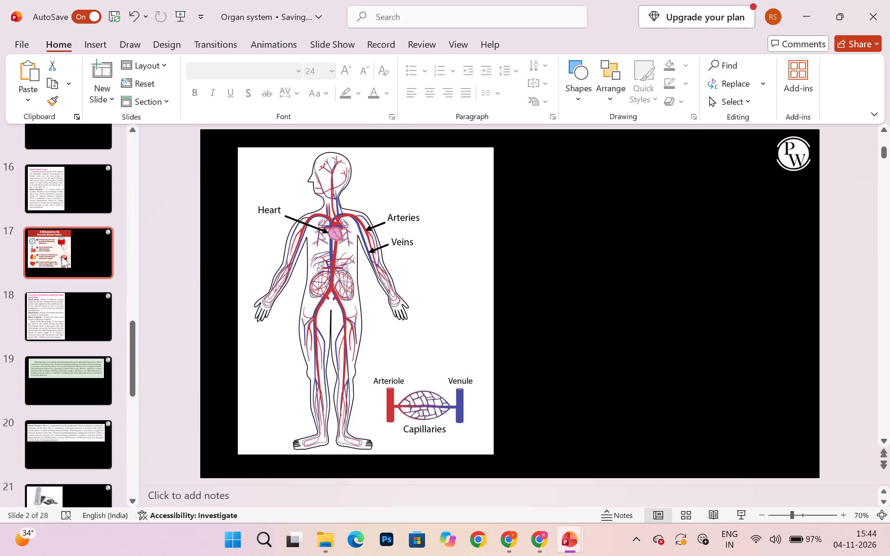
scroll(62, 256, "up", 2)
left_click(62, 256)
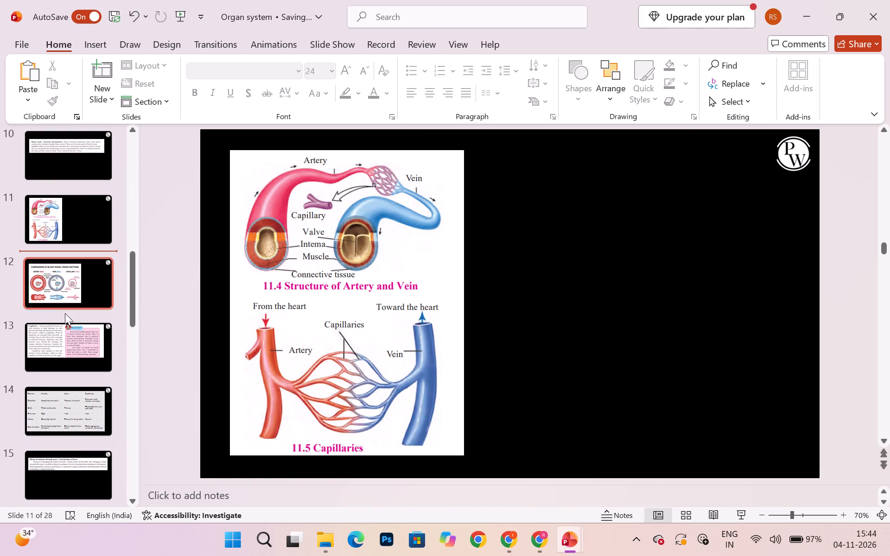
left_click(68, 345)
scroll(68, 345, "down", 1)
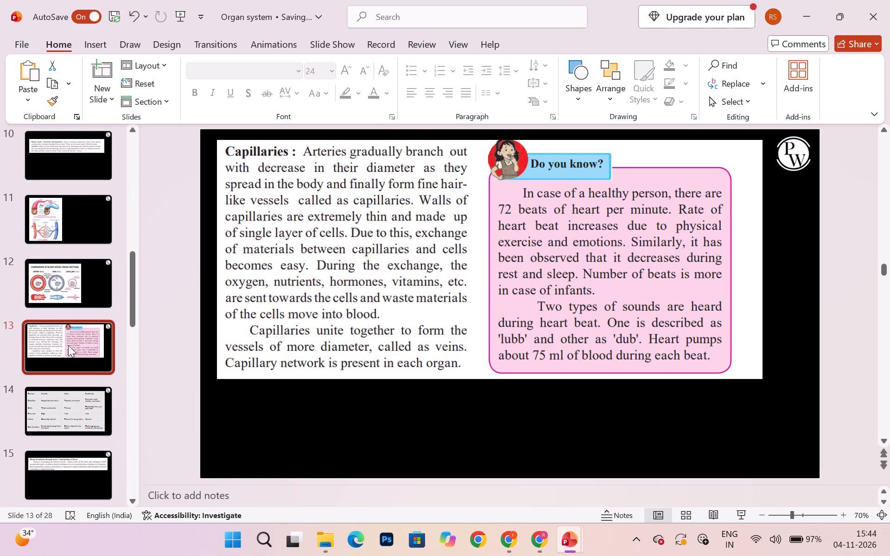
left_click(59, 414)
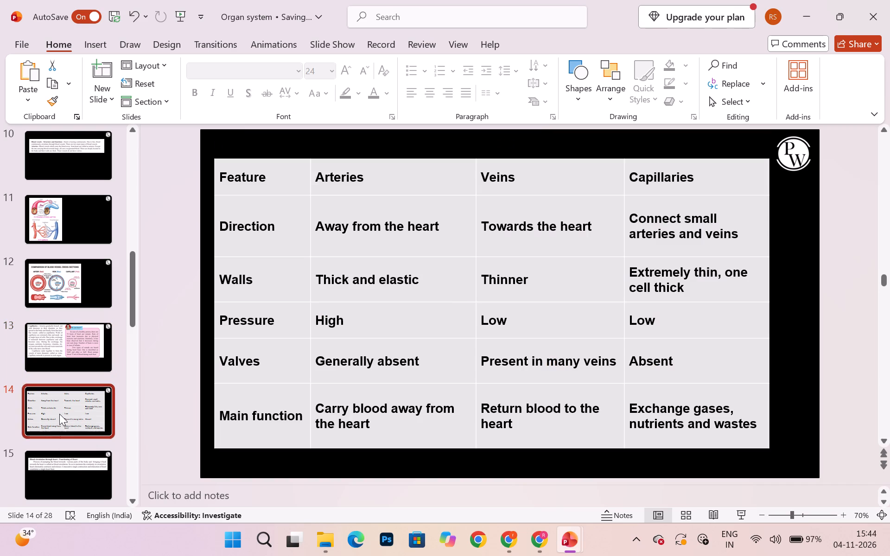
scroll(59, 414, "down", 1)
left_click(59, 387)
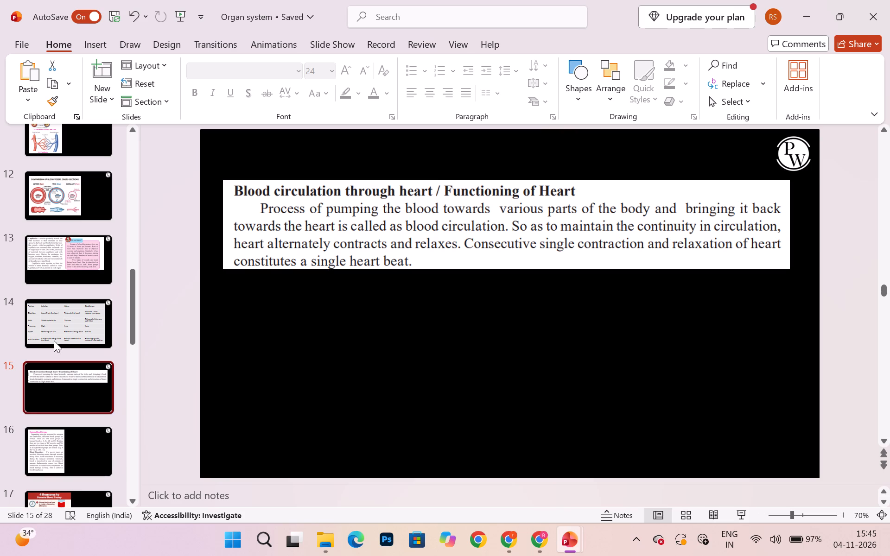
left_click(56, 318)
left_click(57, 377)
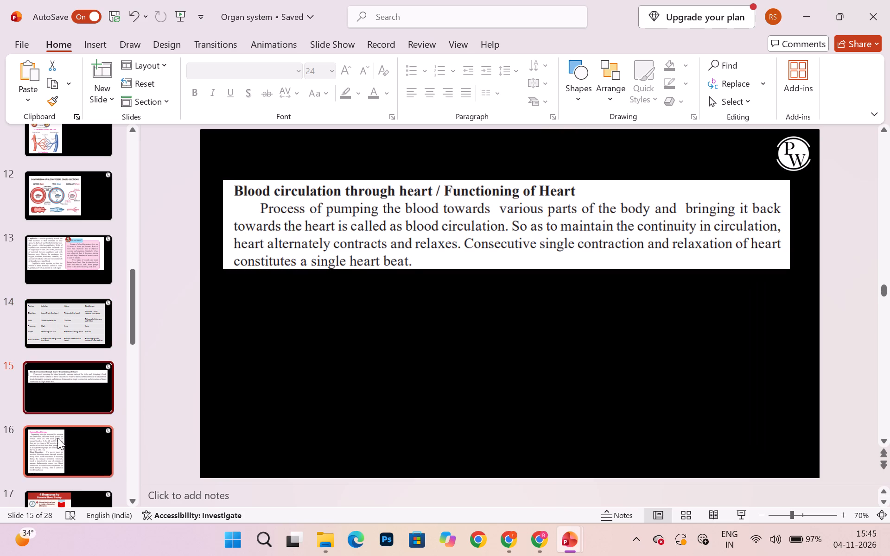
left_click(58, 441)
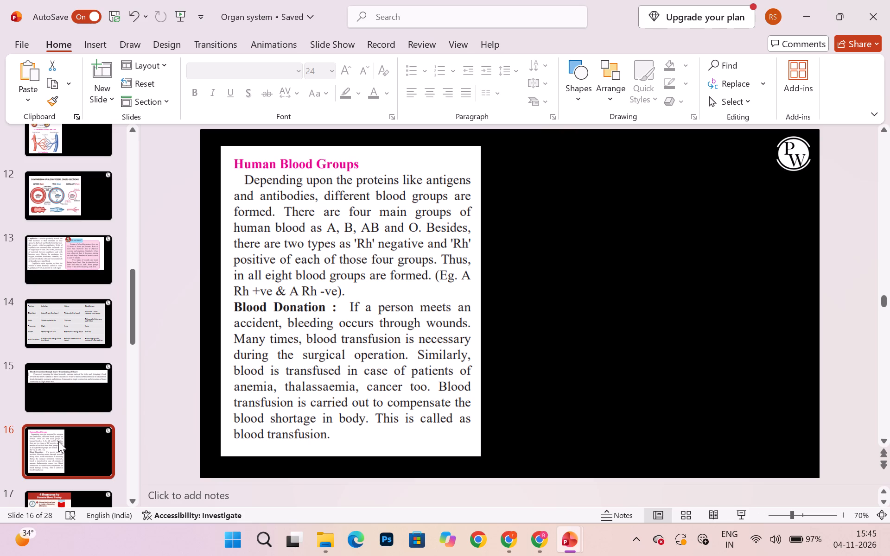
scroll(58, 441, "down", 1)
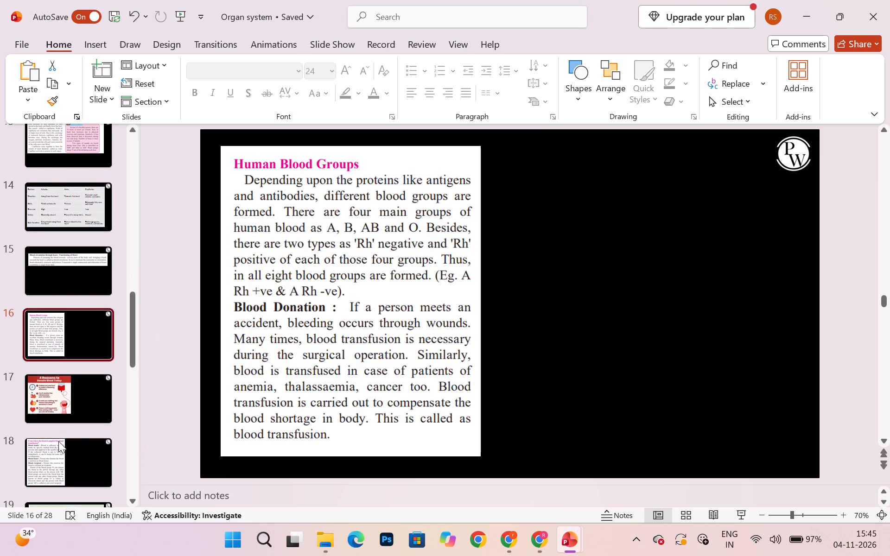
left_click(84, 399)
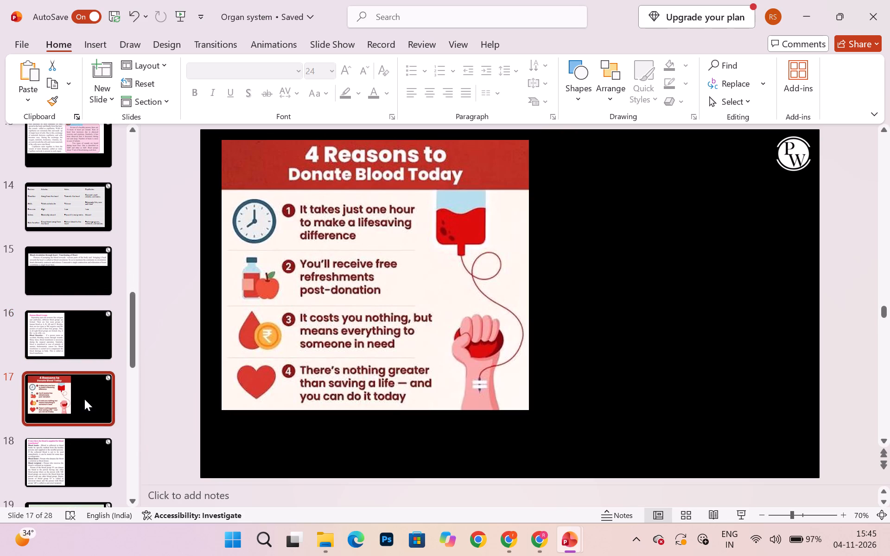
left_click(102, 316)
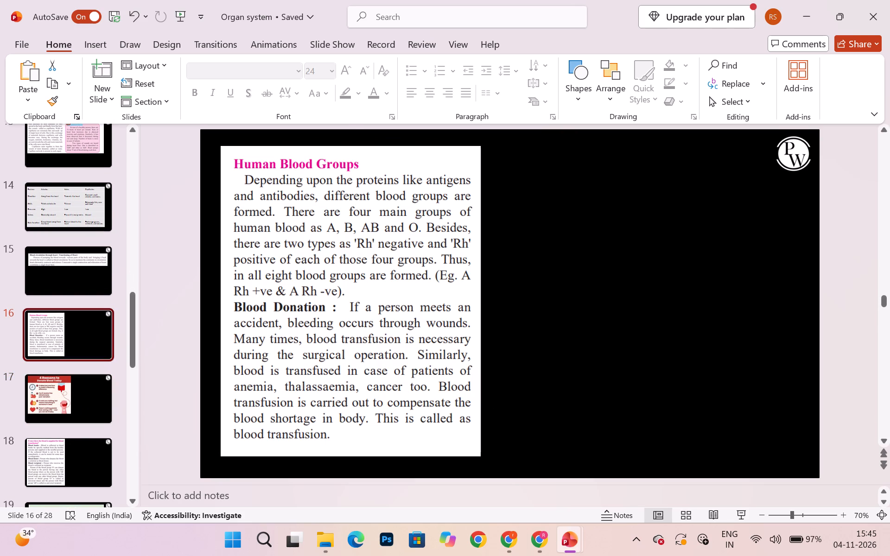
left_click(297, 201)
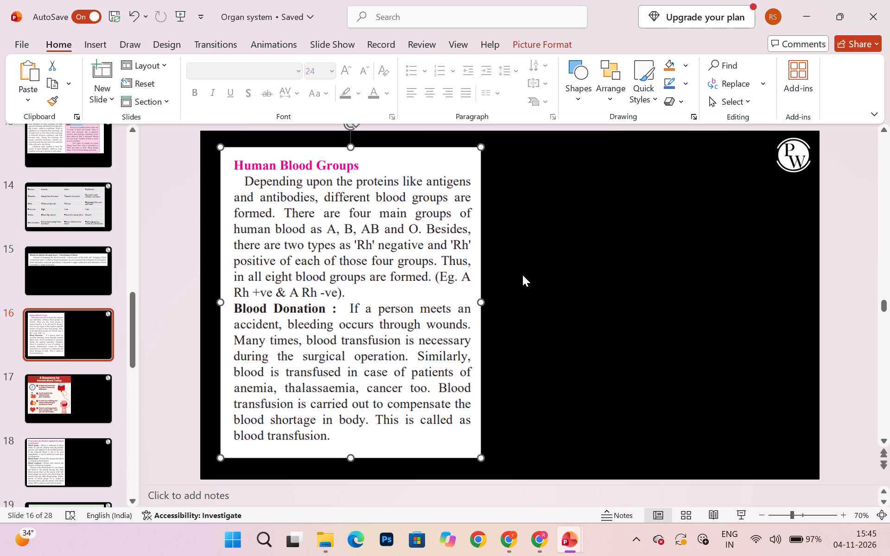
left_click(527, 276)
left_click(501, 540)
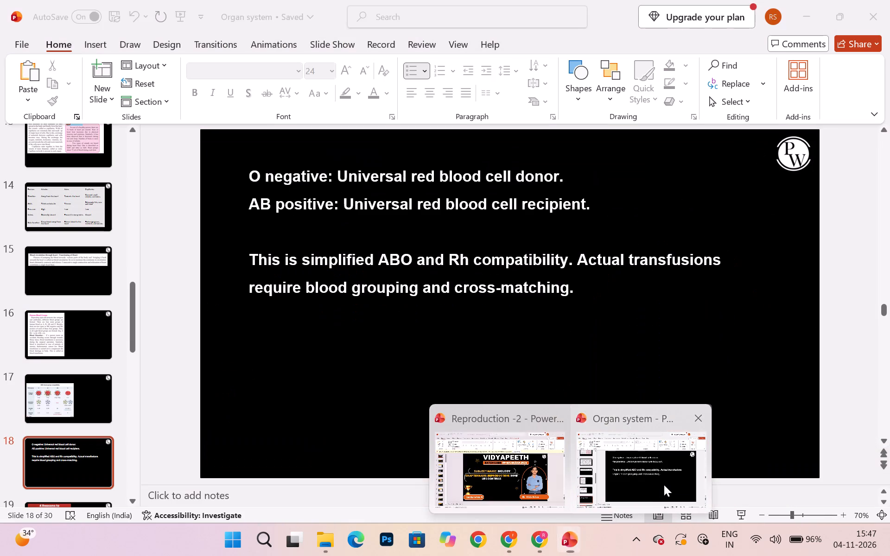
left_click(106, 62)
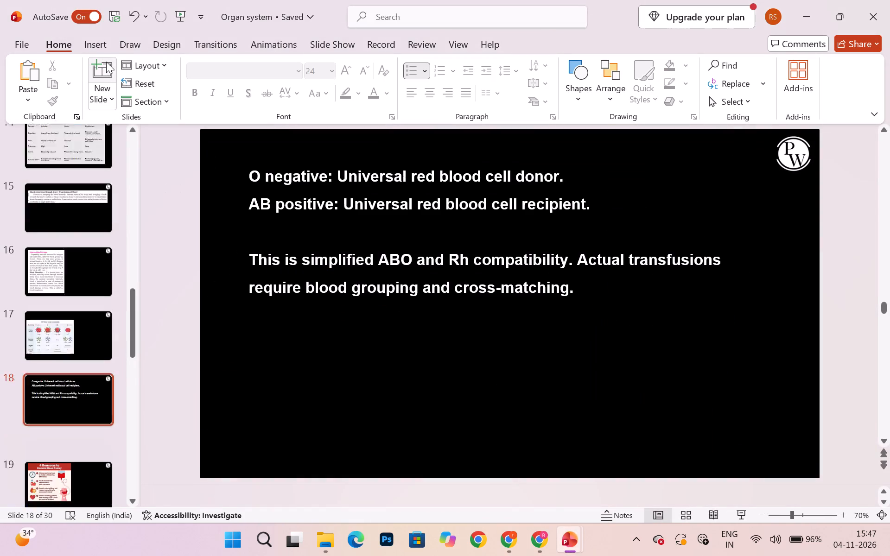
key("ctrl+v")
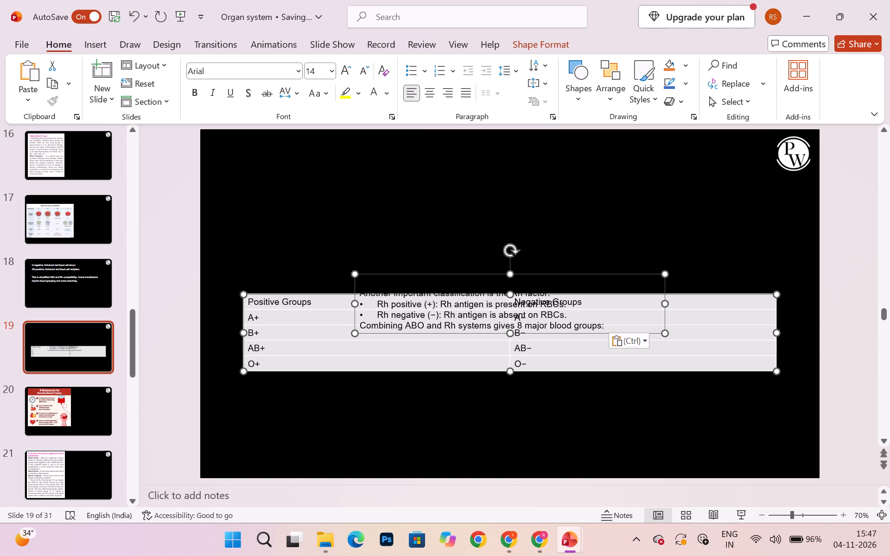
Shift the pasted content on slide 19 slightly, and move the Rh Factor text box above the table to the slide's upper-left area.
left_click_drag(487, 276, 447, 267)
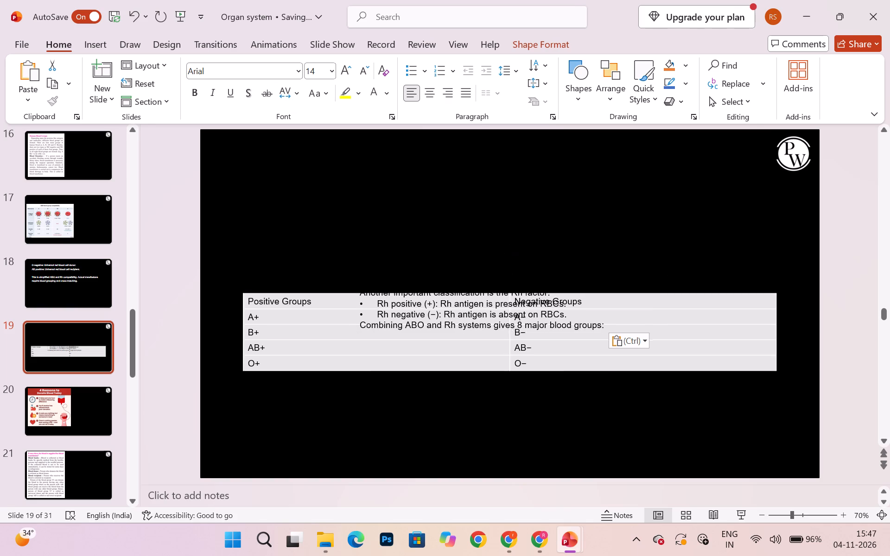
left_click_drag(447, 267, 491, 260)
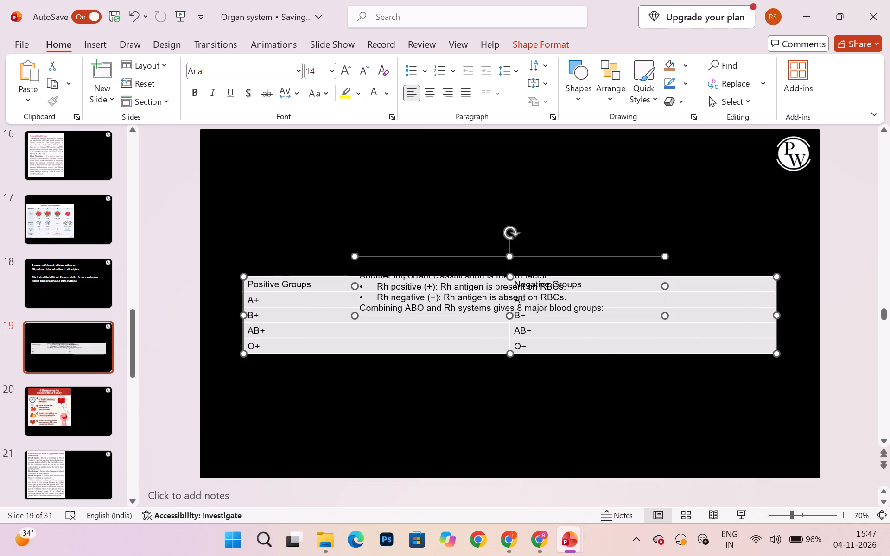
left_click(518, 257)
left_click_drag(518, 257, 506, 259)
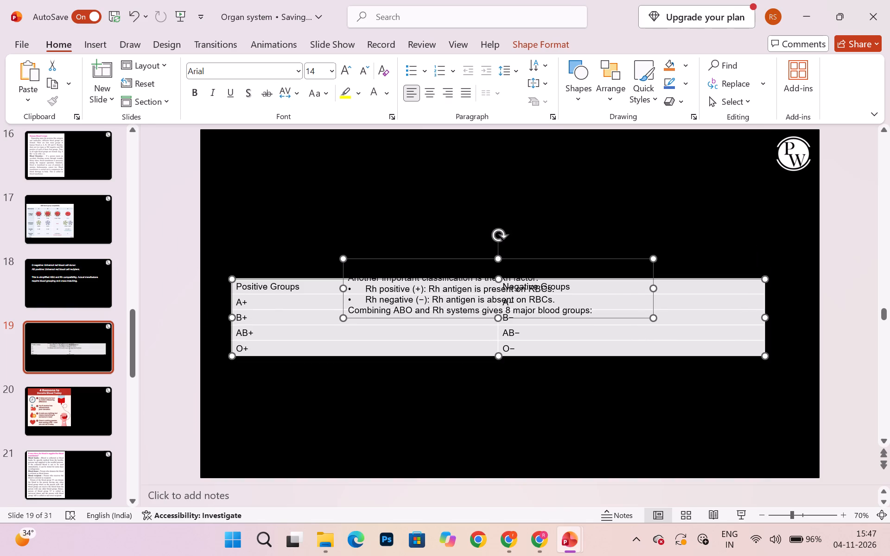
left_click(471, 289)
left_click_drag(384, 258, 399, 205)
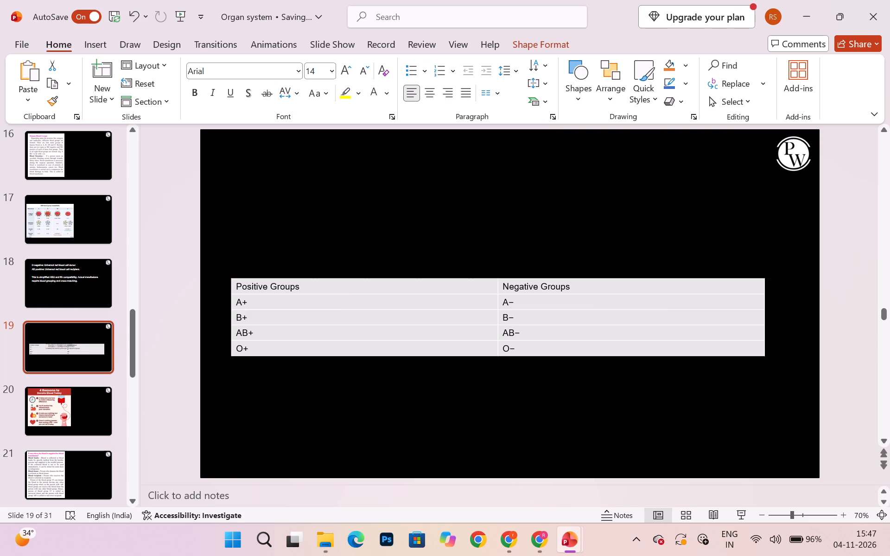
left_click_drag(399, 205, 275, 174)
Format all the Rh Factor text on slide 19 as white, bold, 28 pt.
left_click(261, 193)
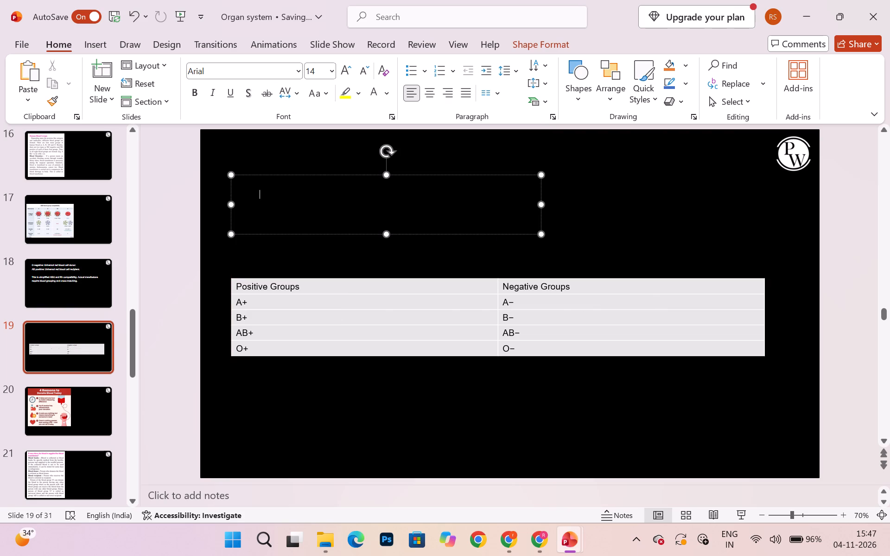
key("ctrl+a")
left_click(333, 76)
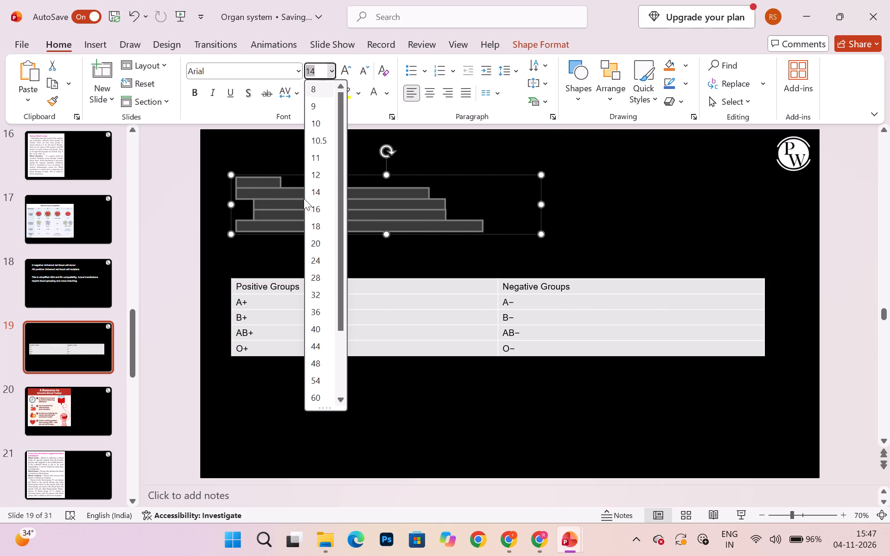
left_click(321, 275)
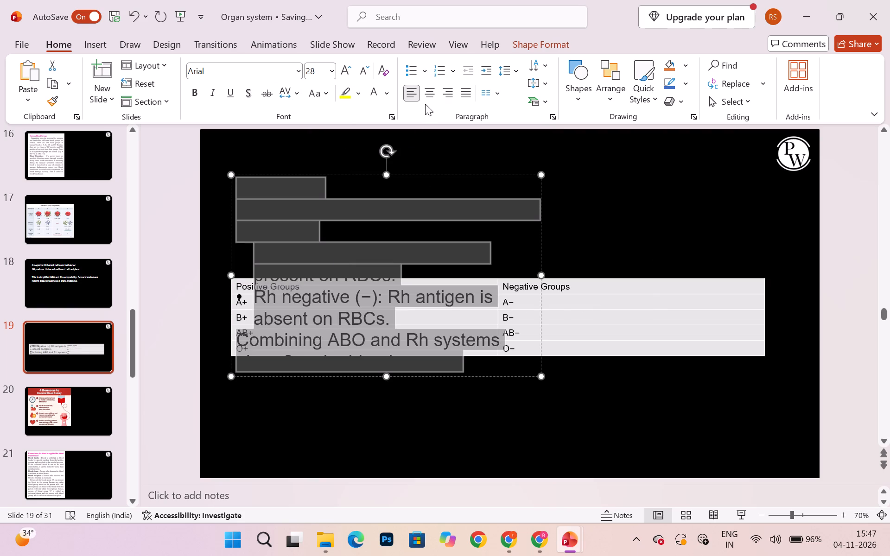
left_click(387, 93)
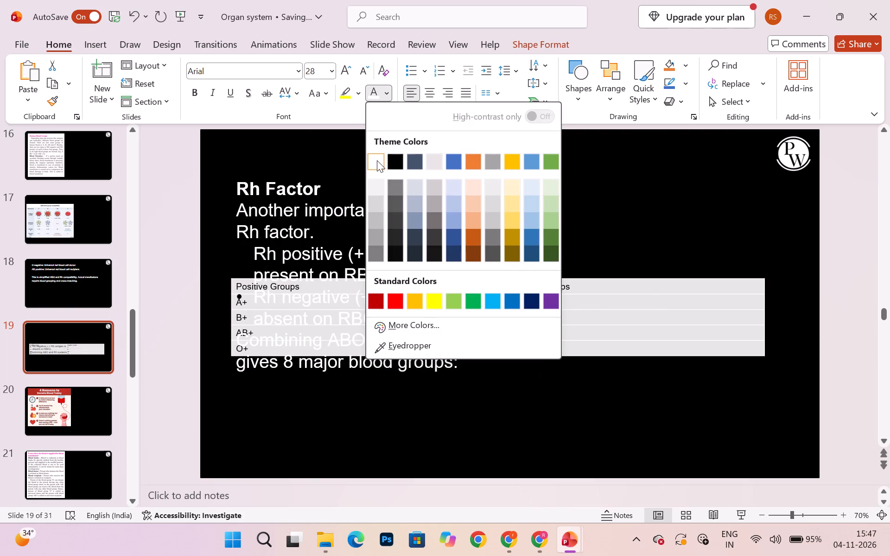
left_click(377, 160)
left_click(194, 91)
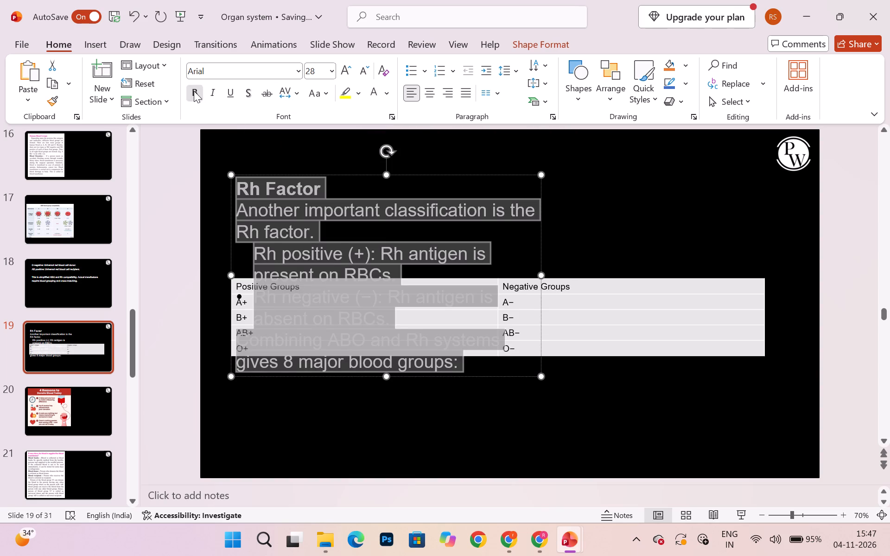
left_click(194, 91)
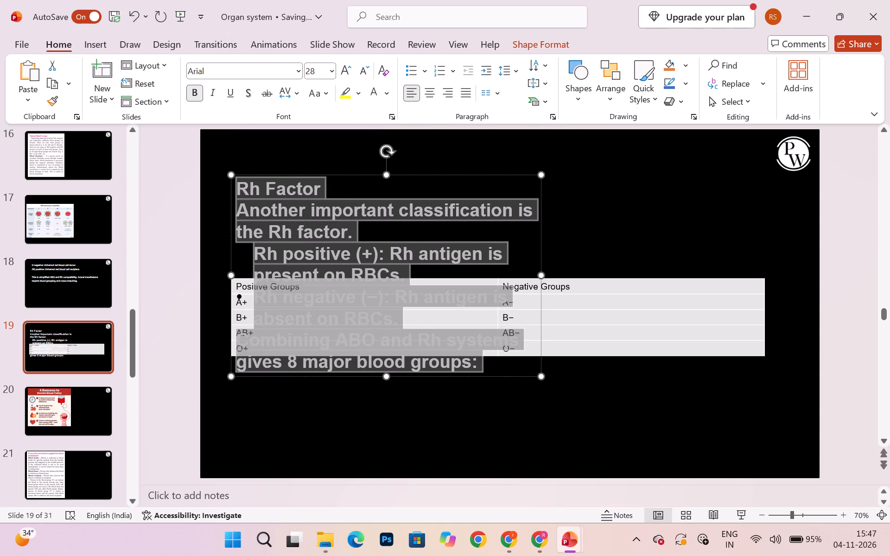
Widen the Rh Factor text box to span most of slide 19's width.
left_click(540, 277)
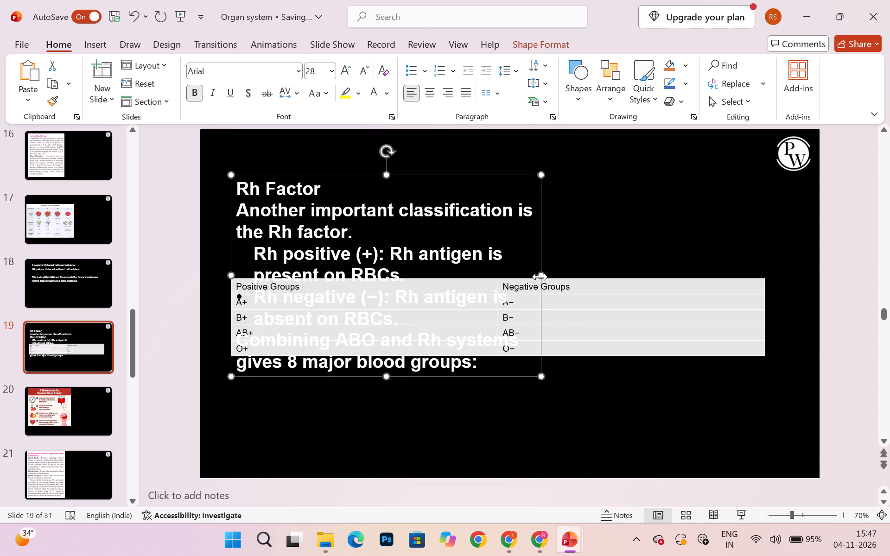
left_click_drag(540, 277, 770, 232)
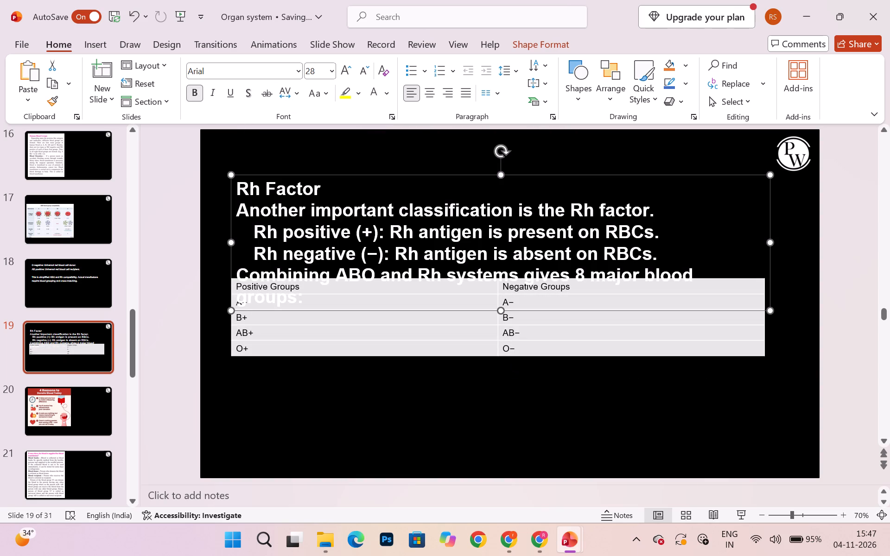
Place the blood groups table just below the Rh Factor text, making it taller and narrowing it to about two-thirds of its width.
left_click(539, 343)
left_click_drag(574, 280, 574, 333)
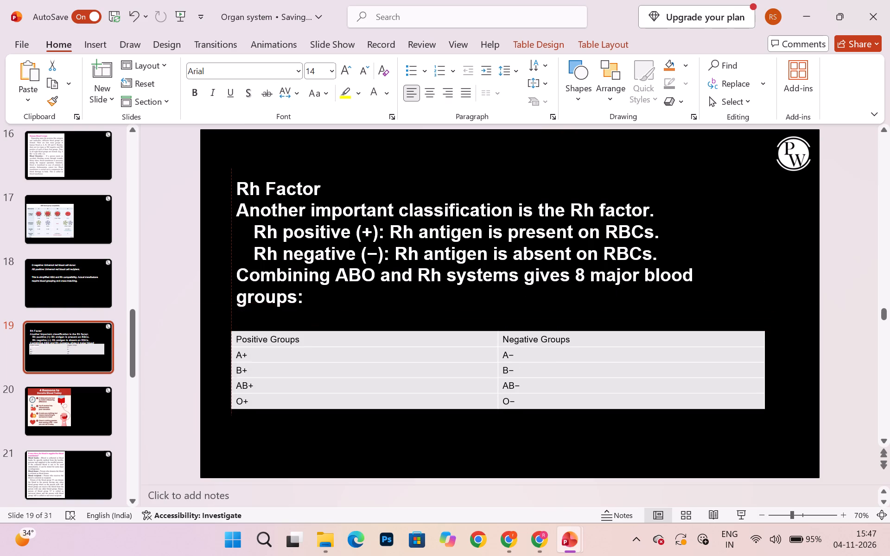
left_click_drag(574, 333, 574, 326)
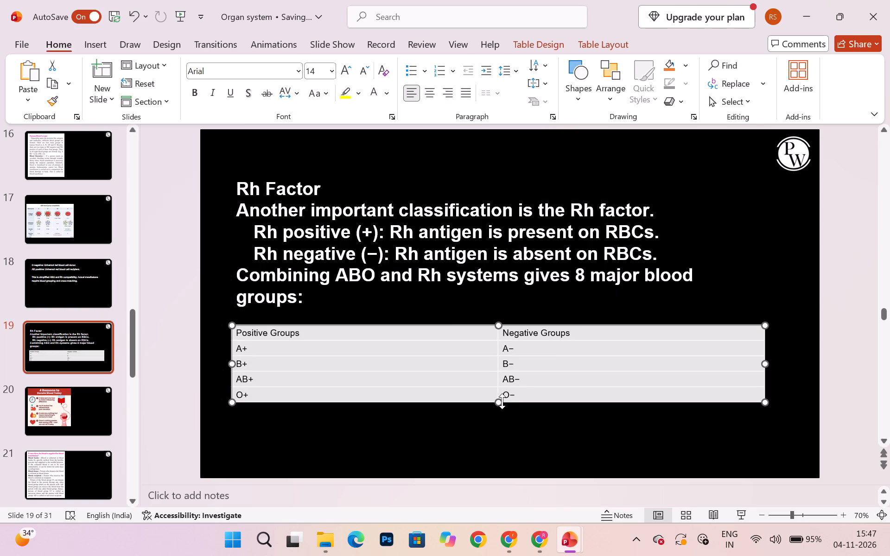
left_click_drag(502, 401, 501, 457)
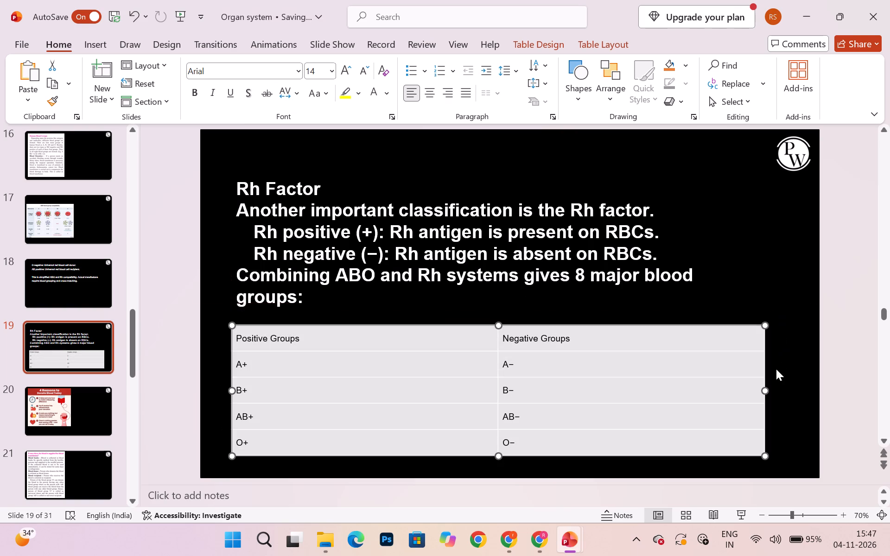
left_click_drag(761, 392, 580, 408)
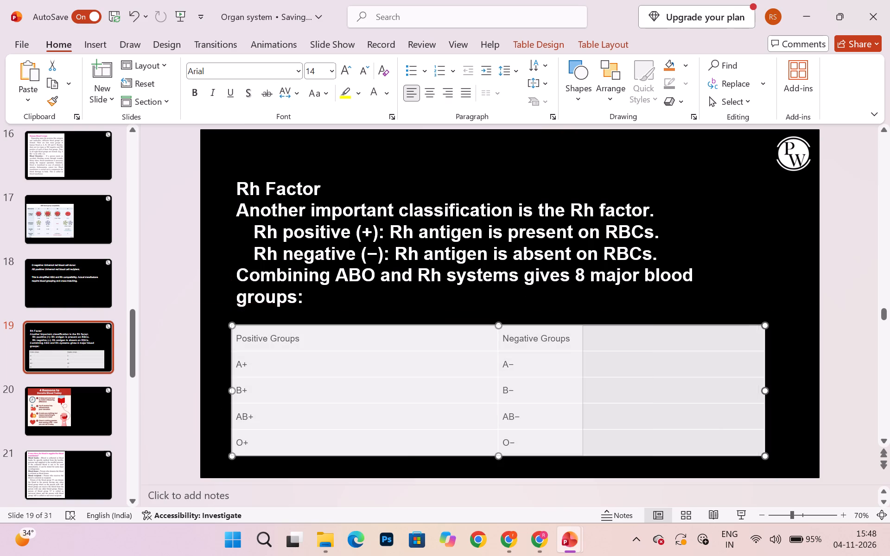
left_click_drag(580, 408, 578, 408)
Format all the text in the positive and negative groups table as bold, 18 pt.
left_click(306, 389)
key("ctrl+a")
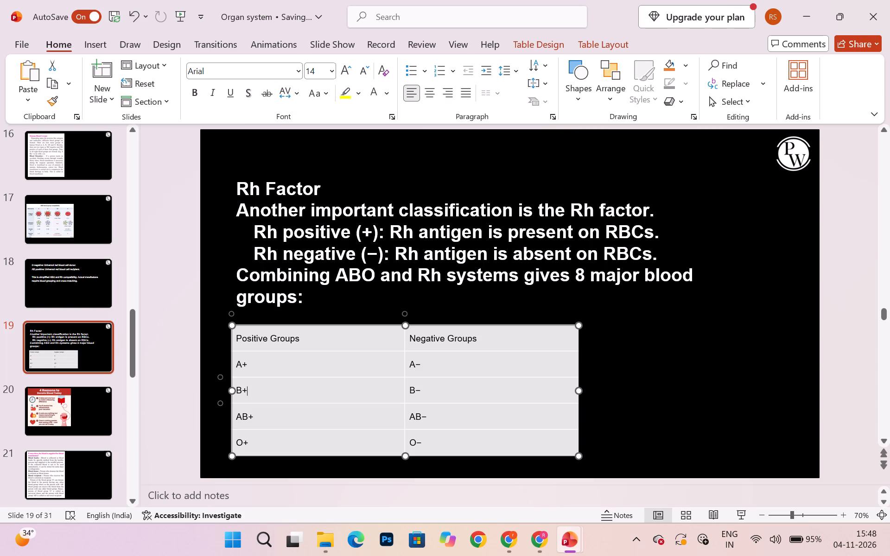
left_click(195, 92)
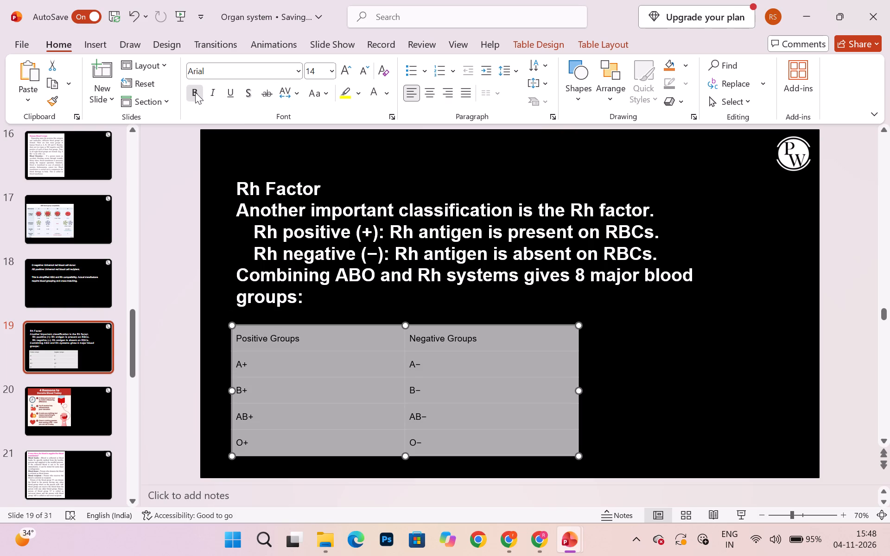
left_click(336, 74)
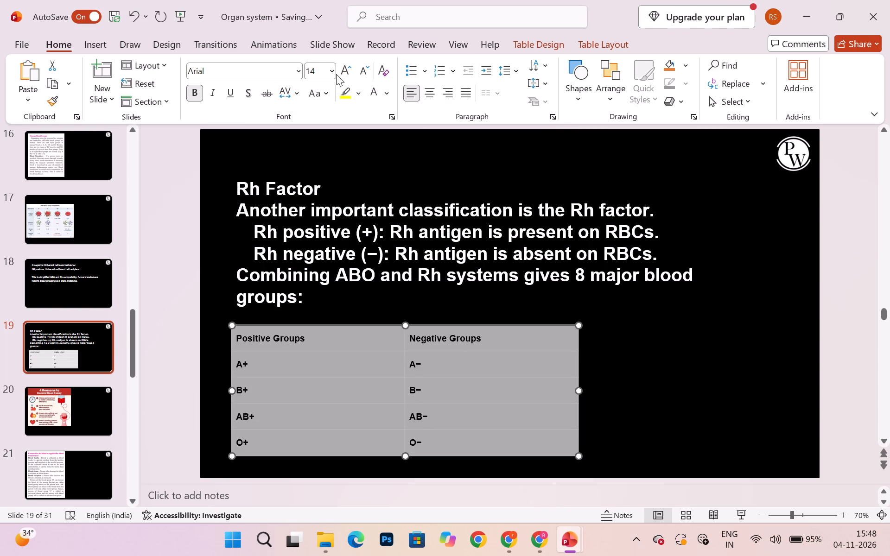
left_click(331, 73)
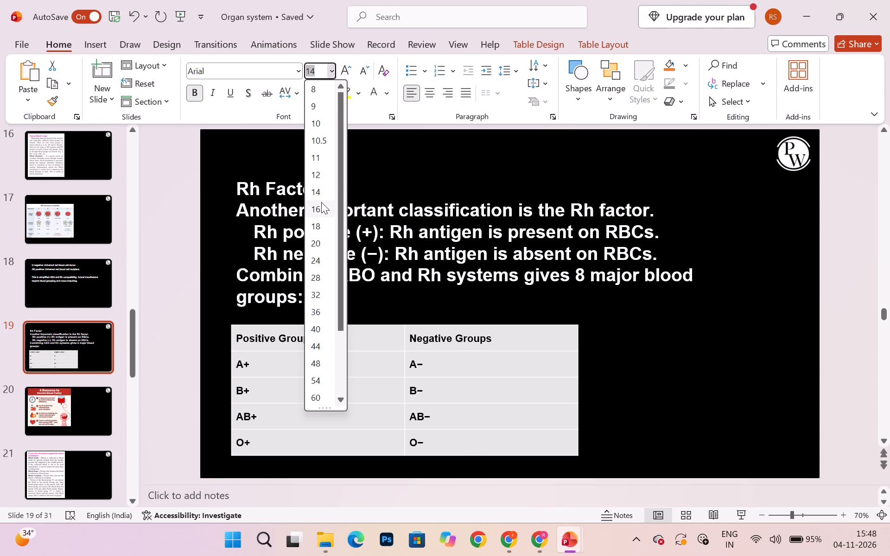
left_click(322, 222)
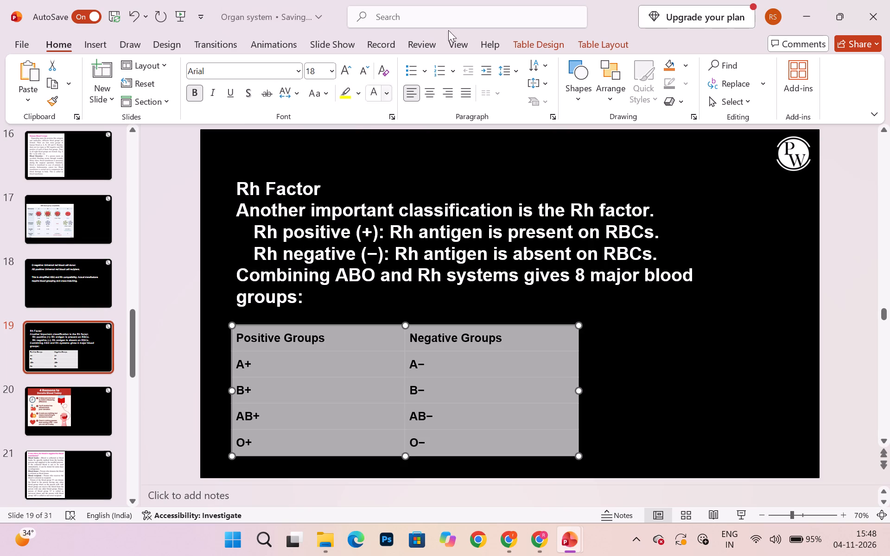
Apply an unfilled table style with thin blue gridlines to the blood groups table on slide 19.
left_click(550, 44)
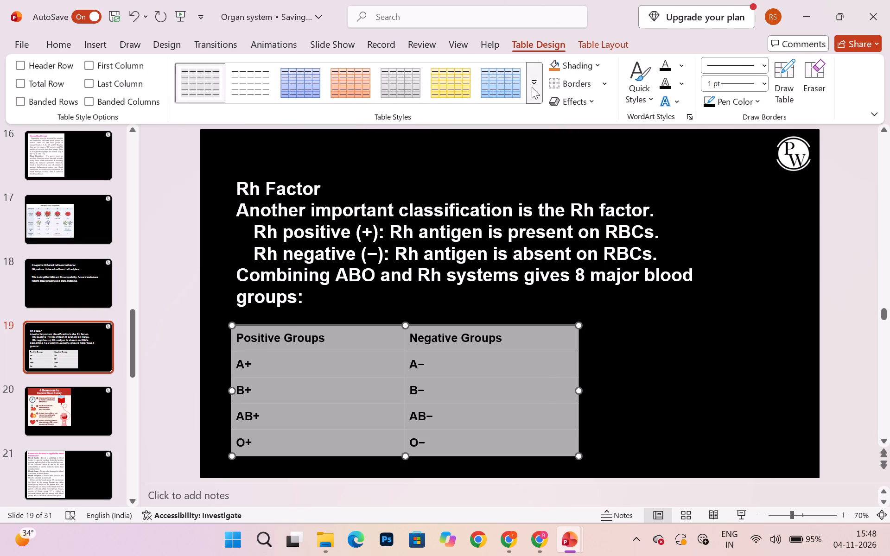
left_click(532, 87)
left_click(445, 362)
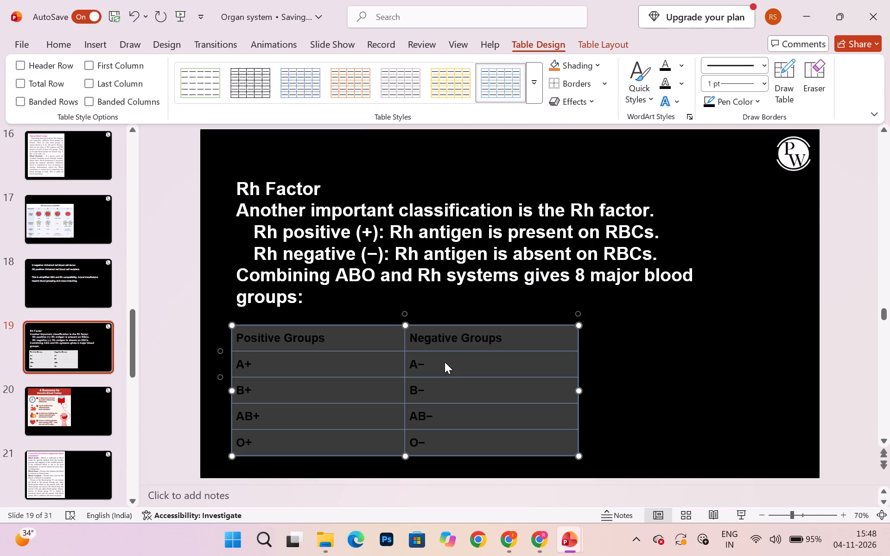
left_click(52, 50)
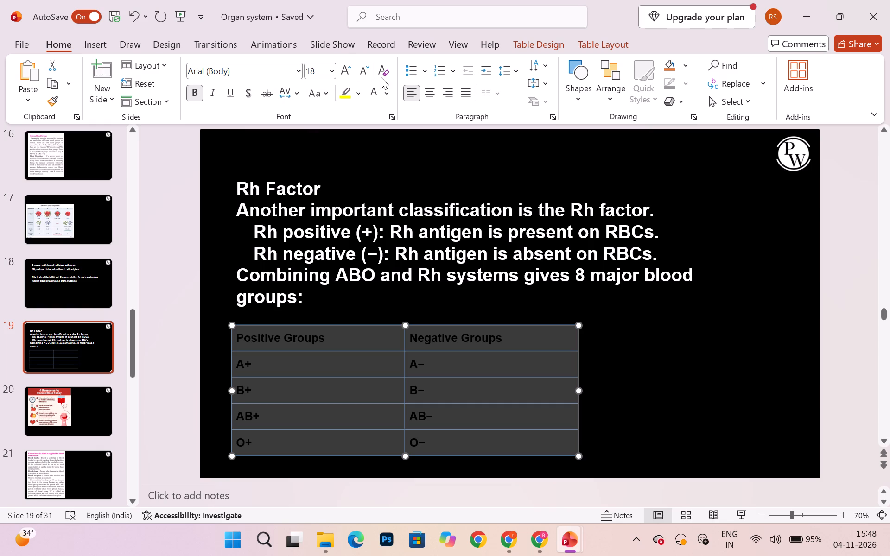
Set the font colour of all the text in the blood groups table to white.
left_click(387, 91)
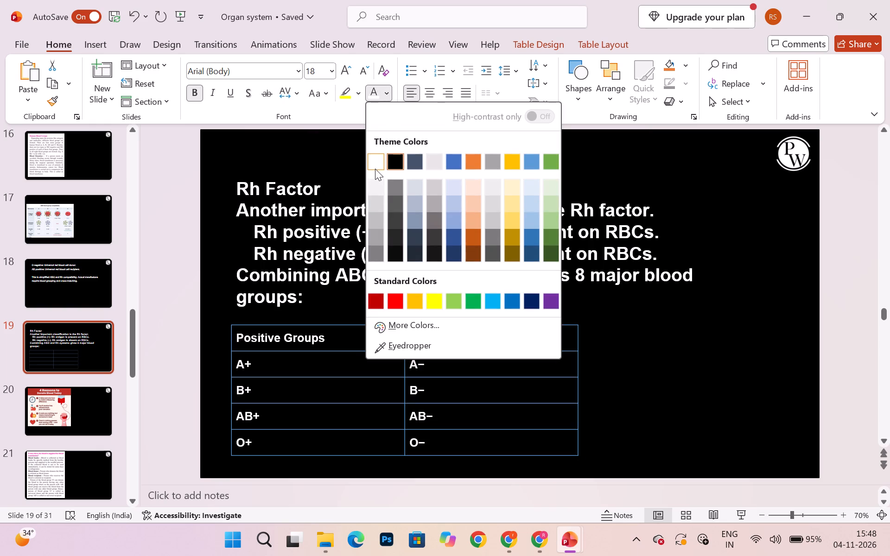
left_click(375, 167)
left_click(660, 359)
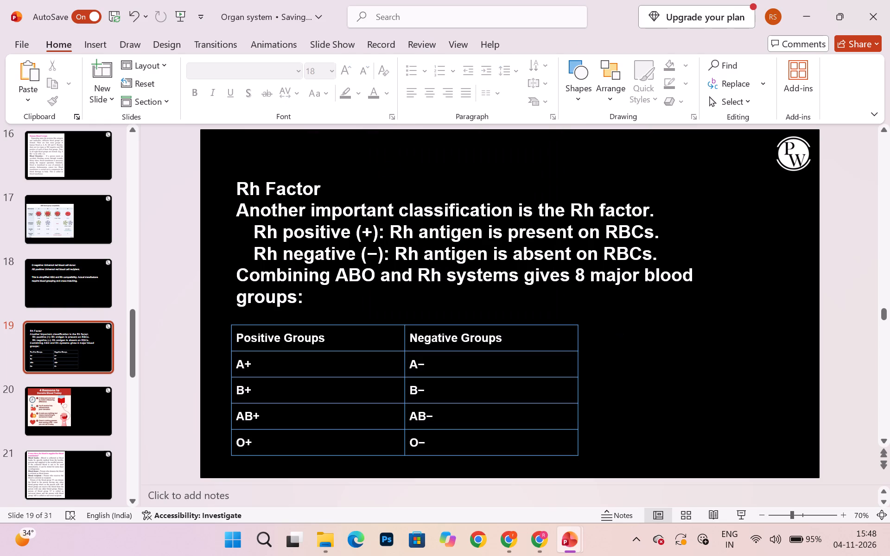
Centre the Rh Factor heading line within its text box on slide 19.
left_click(235, 194)
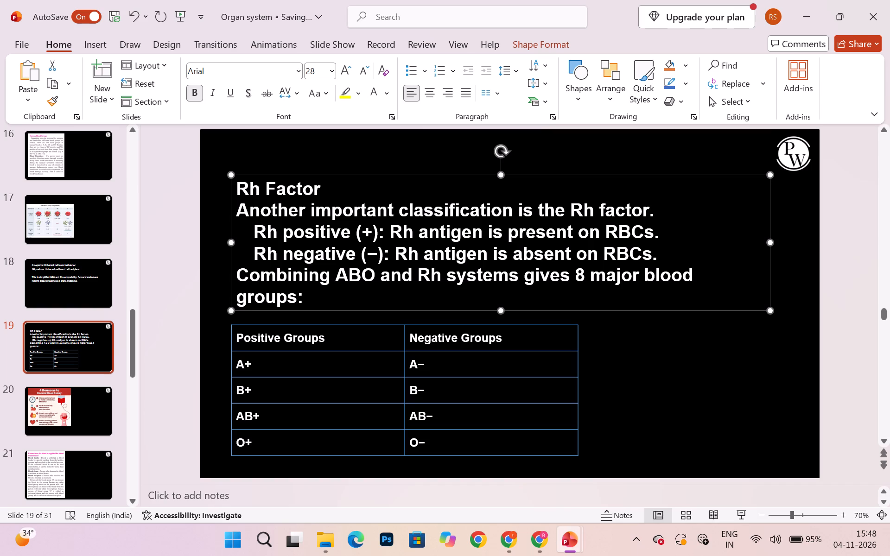
left_click(238, 191)
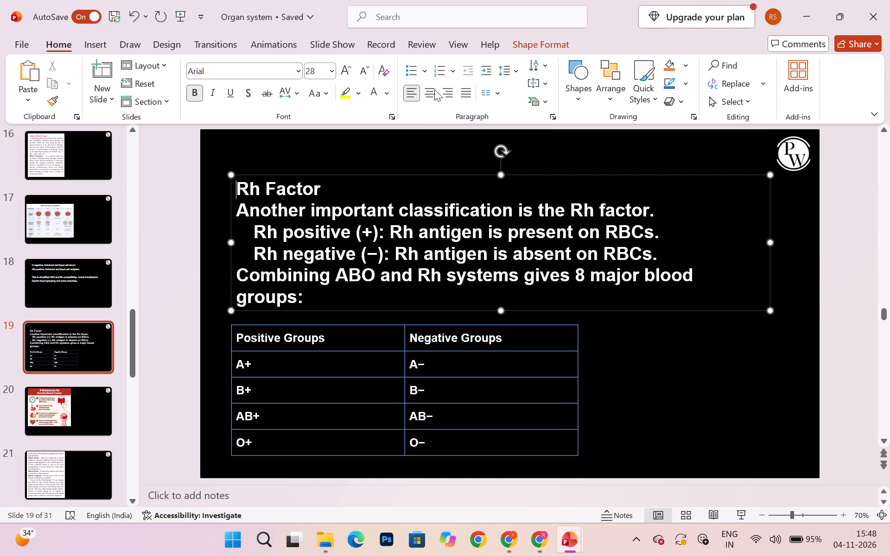
left_click(430, 89)
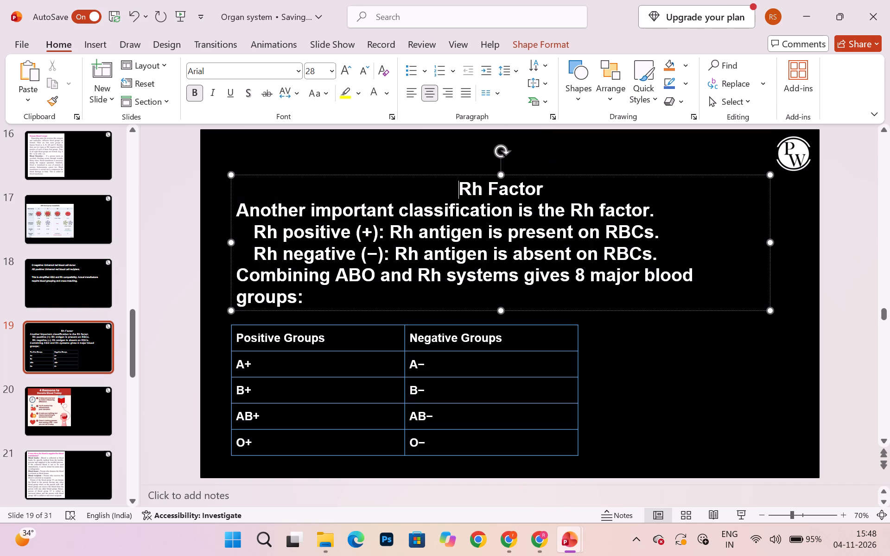
Move the Rh Factor text box slightly upward to leave a wider gap above the blood groups table.
left_click(682, 237)
left_click_drag(641, 174, 641, 160)
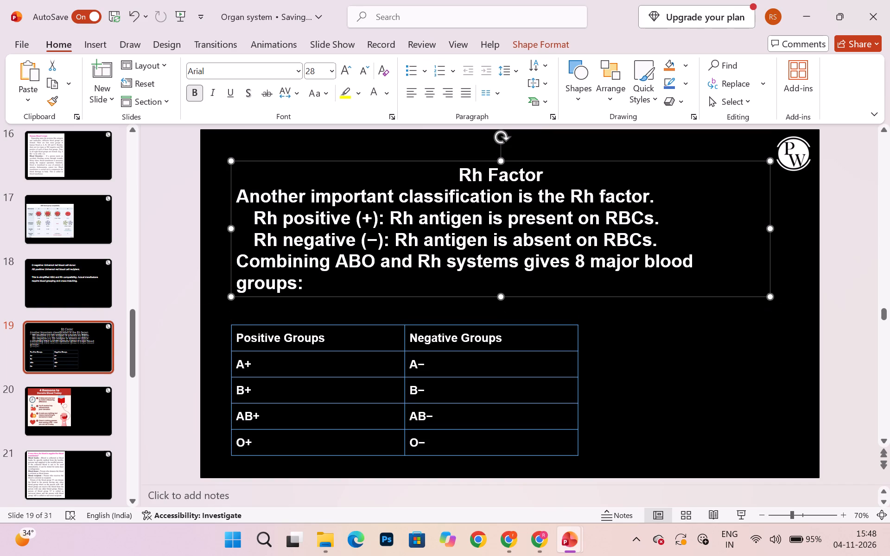
left_click(642, 351)
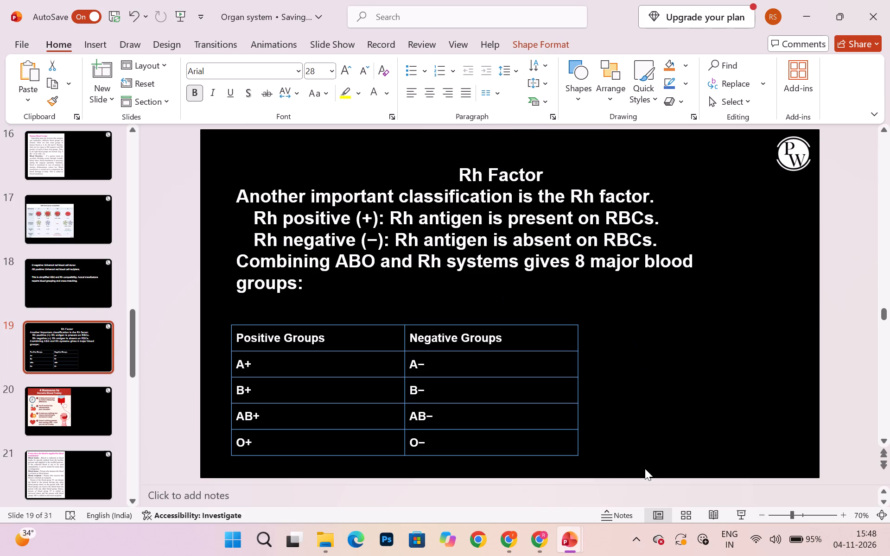
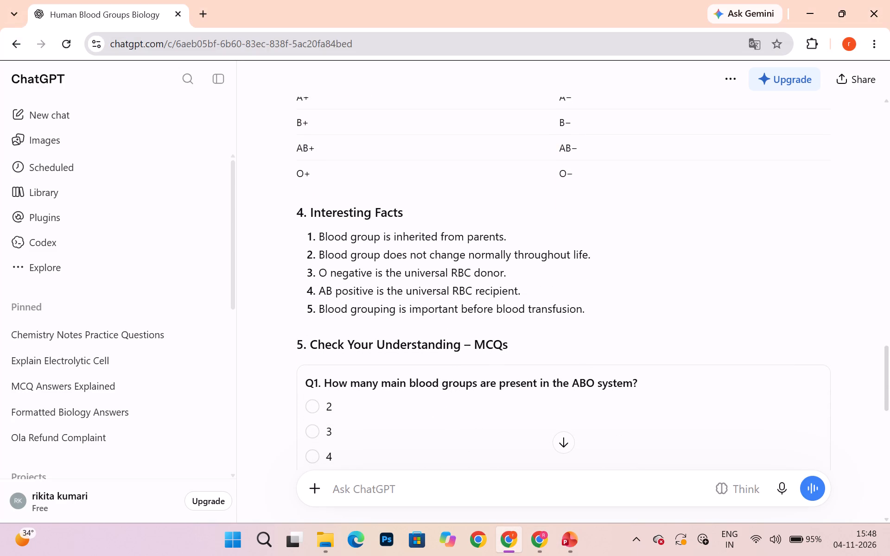
Copy the five Interesting Facts sentences from the ChatGPT chat onto a new slide after slide 20 of the Organ system PowerPoint presentation.
left_click_drag(318, 237, 584, 320)
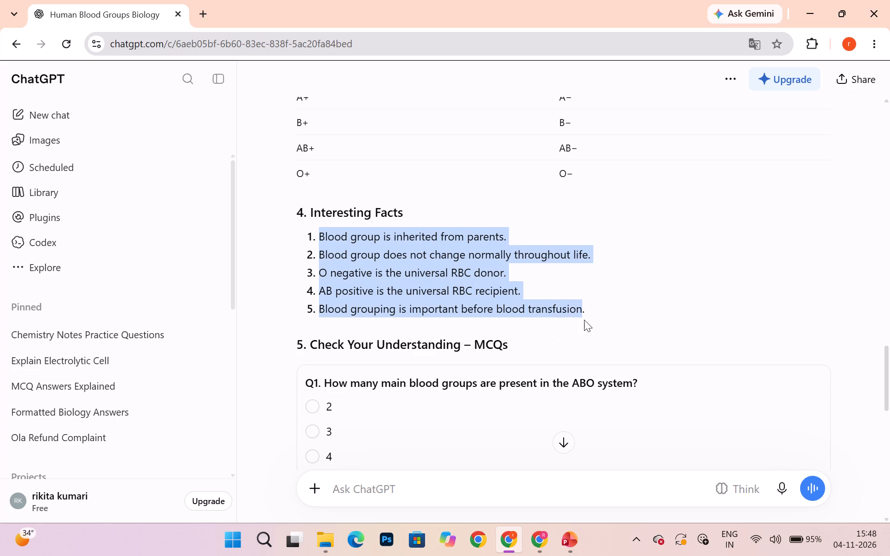
left_click_drag(584, 320, 590, 319)
key("ctrl+c")
scroll(495, 354, "down", 1)
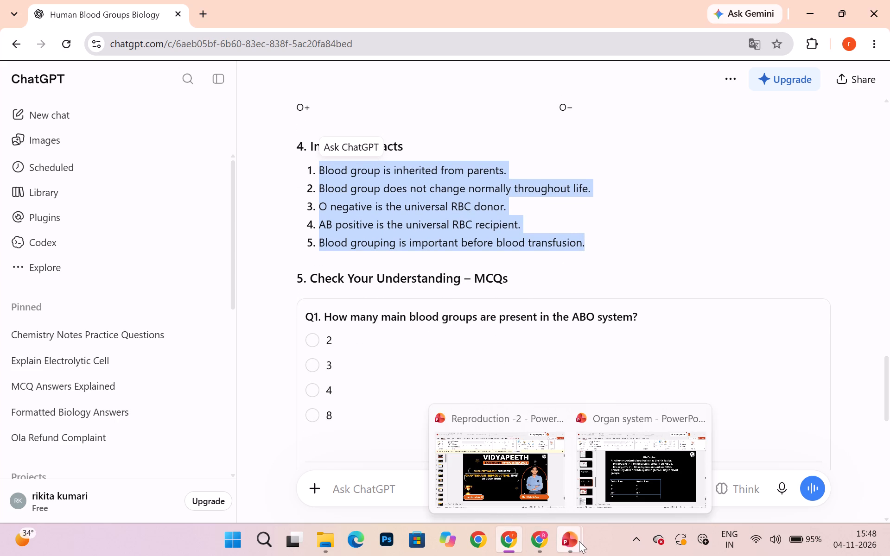
left_click(621, 492)
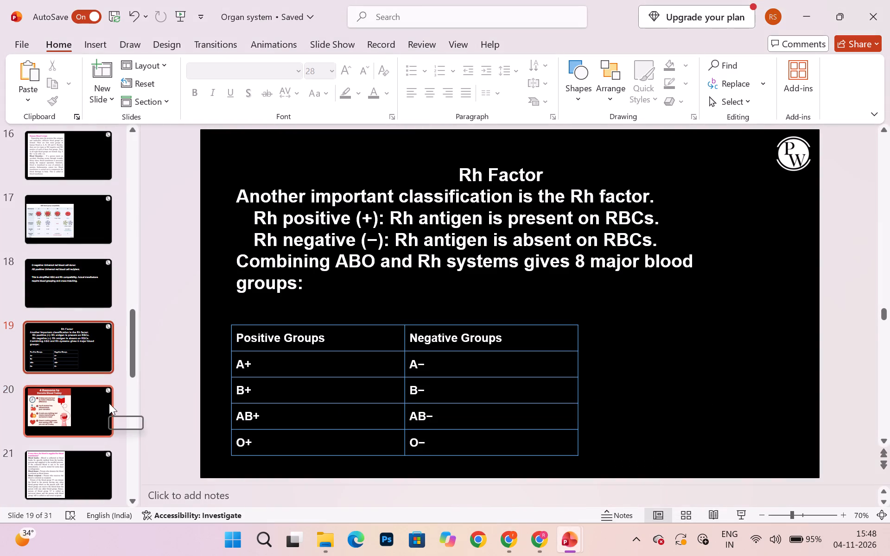
left_click(109, 403)
left_click(104, 73)
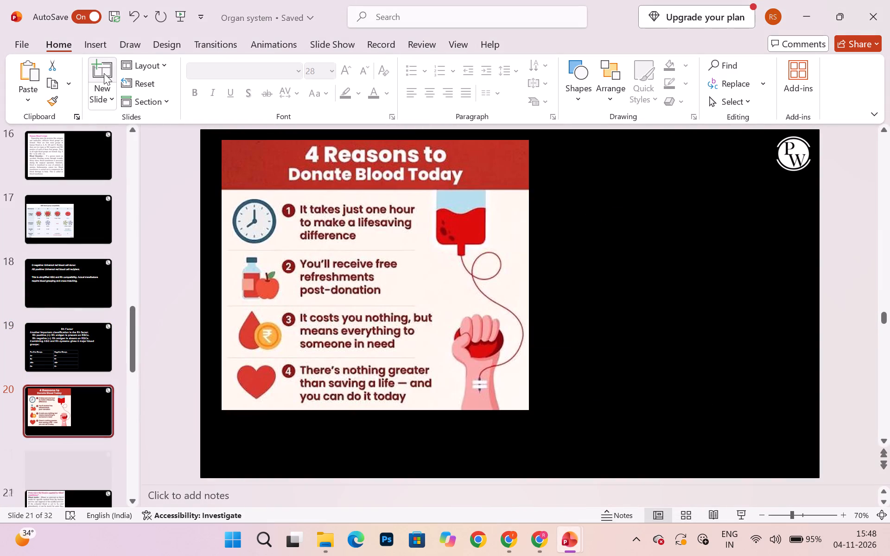
key("ctrl+v")
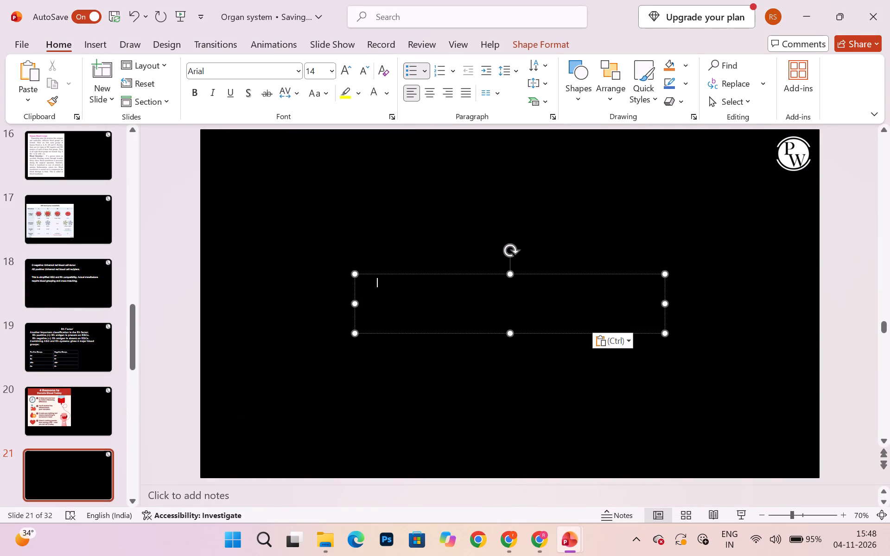
Set the font colour of all the pasted blood group facts on slide 21 to white.
key("ctrl+a")
left_click(388, 91)
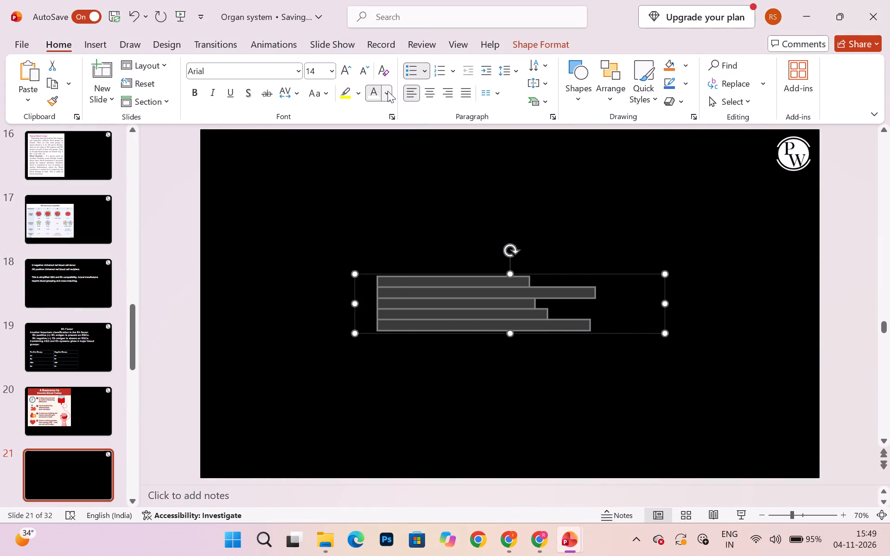
left_click(381, 158)
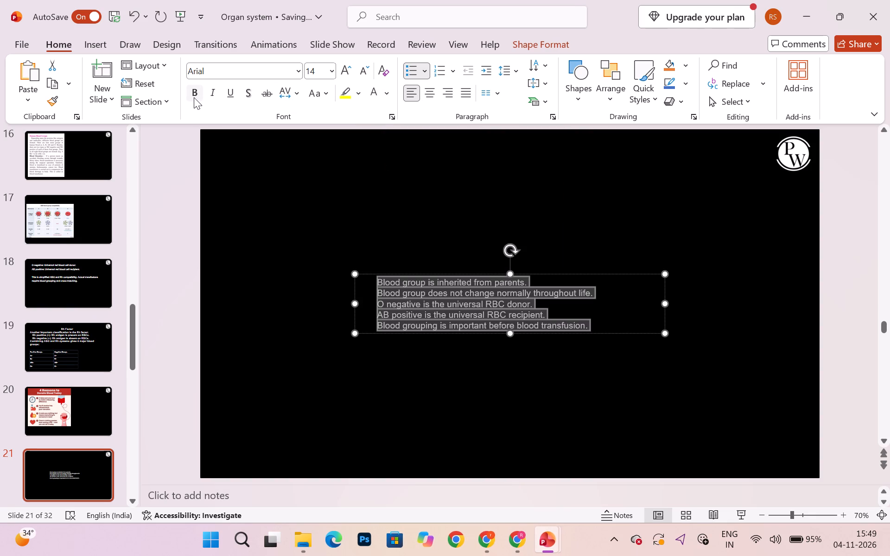
Format all the blood group statements on slide 21 as bold, 20 pt, with 1.5 line spacing.
left_click(194, 97)
left_click_drag(334, 75, 323, 156)
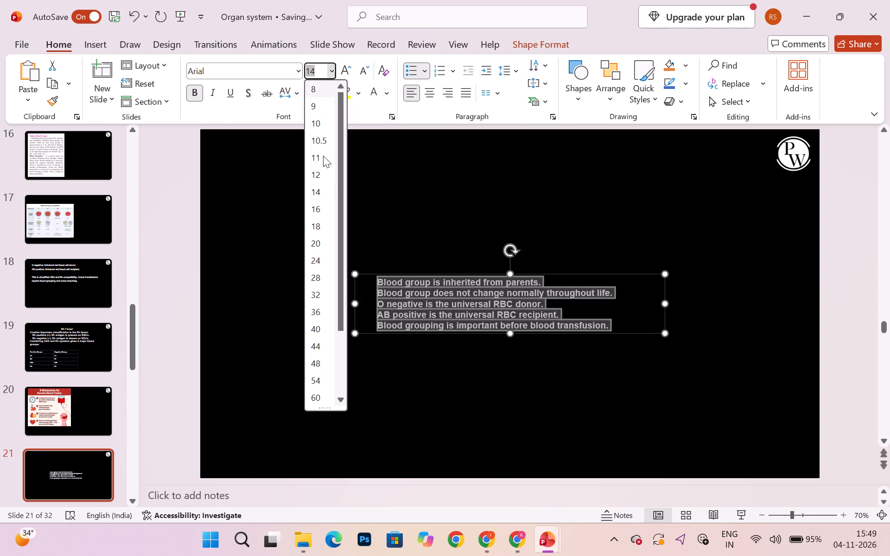
left_click_drag(323, 156, 318, 241)
left_click(318, 241)
left_click(429, 309)
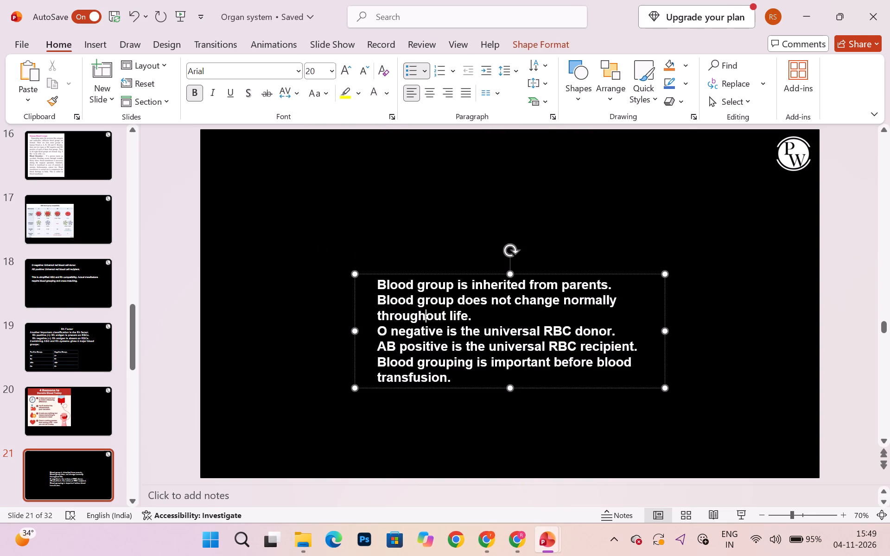
key("ctrl+a")
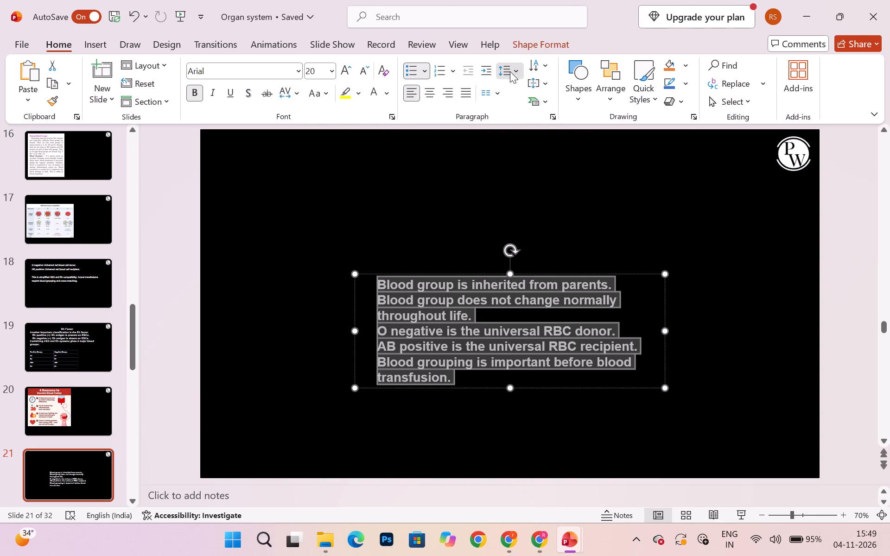
left_click(510, 71)
left_click(517, 114)
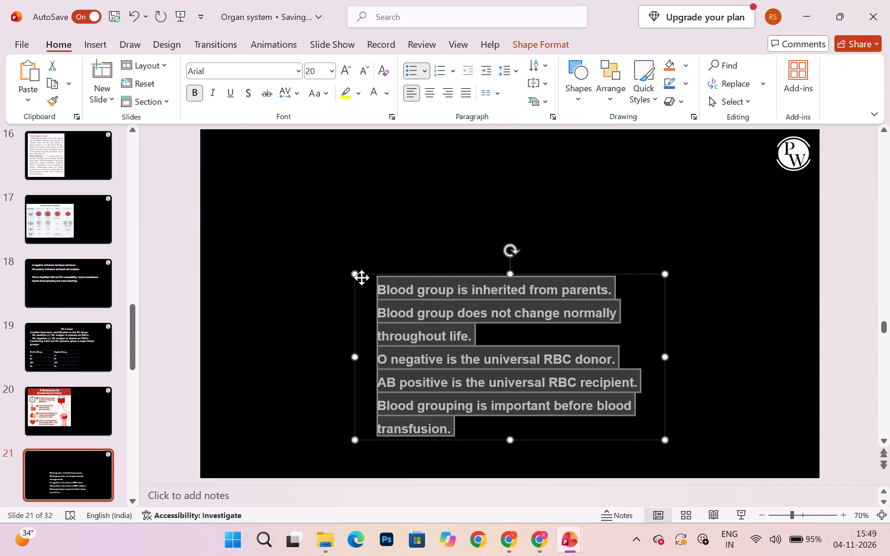
Move the statements text box toward slide 21's upper-left area and widen it so each statement fits on one line.
left_click_drag(362, 278, 297, 227)
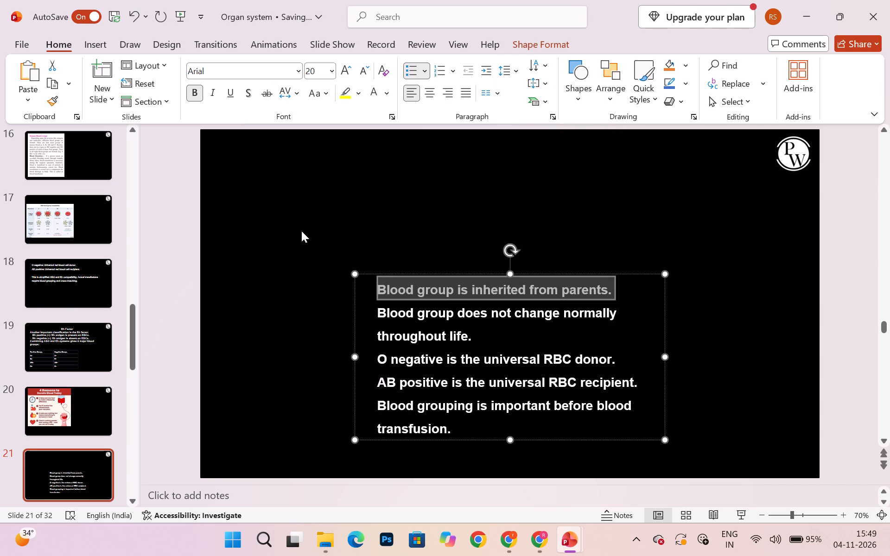
left_click_drag(369, 272, 373, 272)
left_click(373, 272)
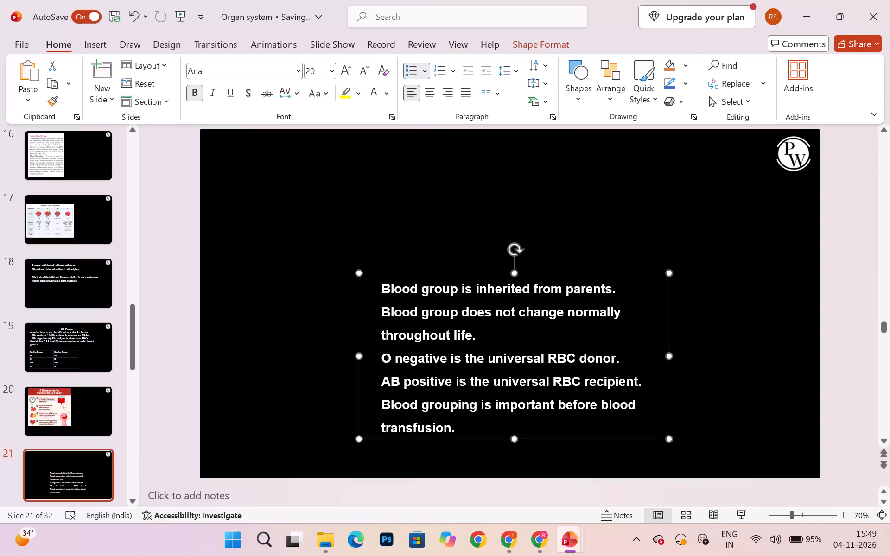
left_click_drag(373, 272, 246, 181)
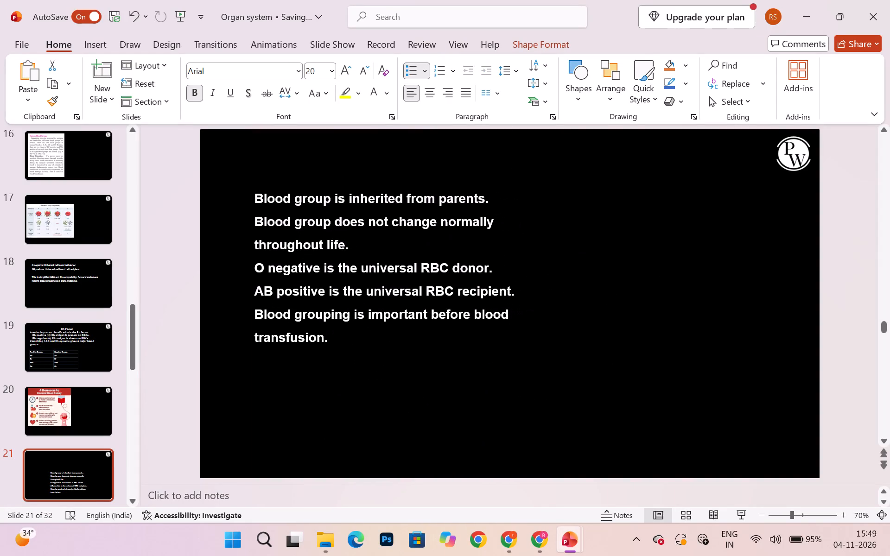
left_click_drag(246, 181, 245, 183)
left_click_drag(543, 268, 627, 285)
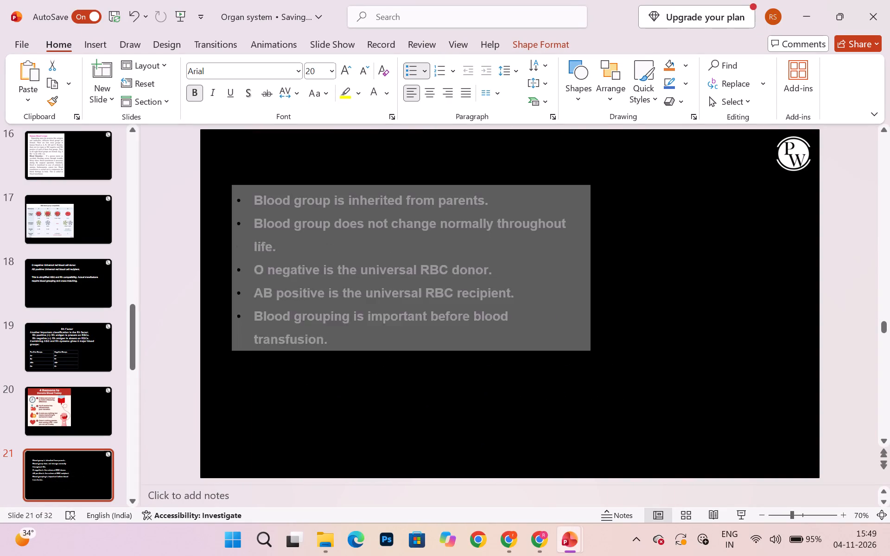
left_click_drag(627, 285, 691, 312)
scroll(586, 347, "left", 1)
left_click(558, 362)
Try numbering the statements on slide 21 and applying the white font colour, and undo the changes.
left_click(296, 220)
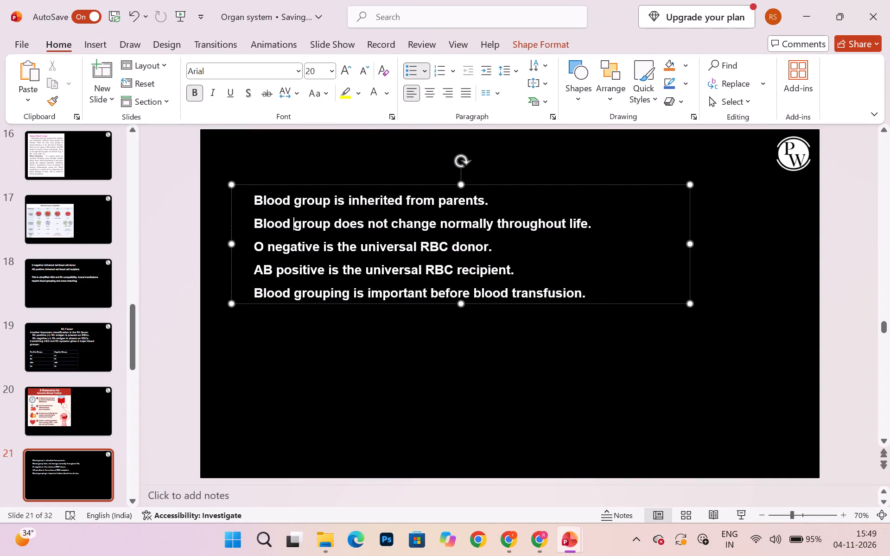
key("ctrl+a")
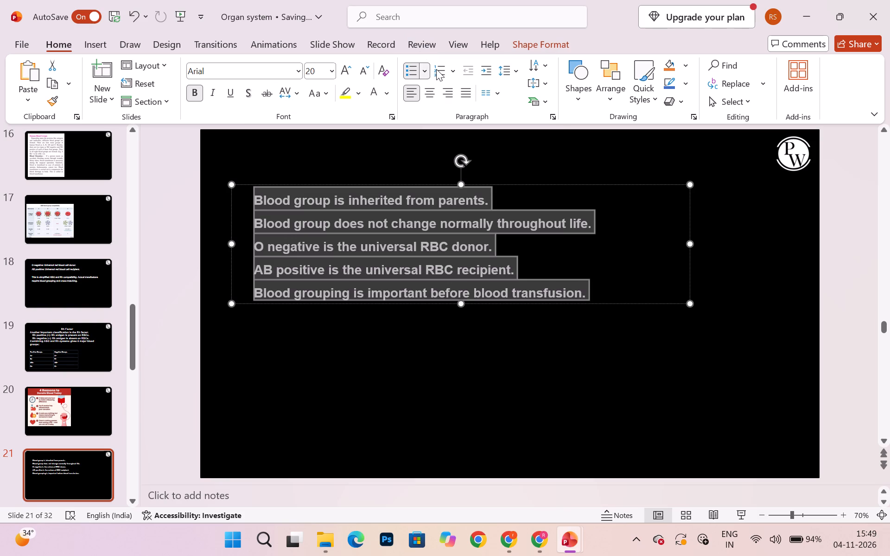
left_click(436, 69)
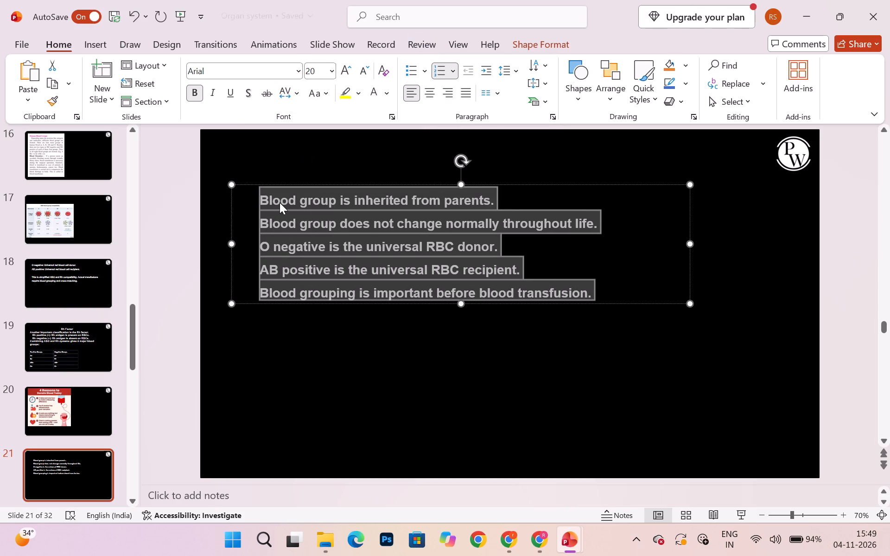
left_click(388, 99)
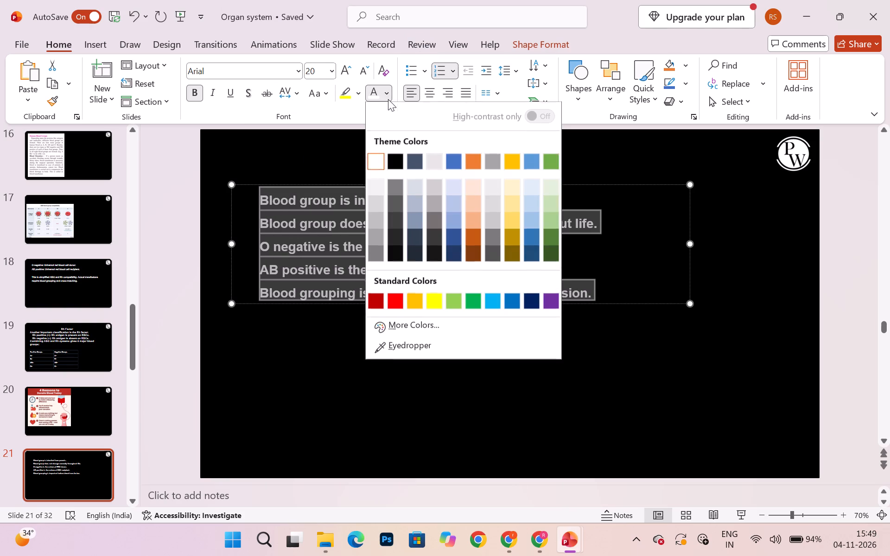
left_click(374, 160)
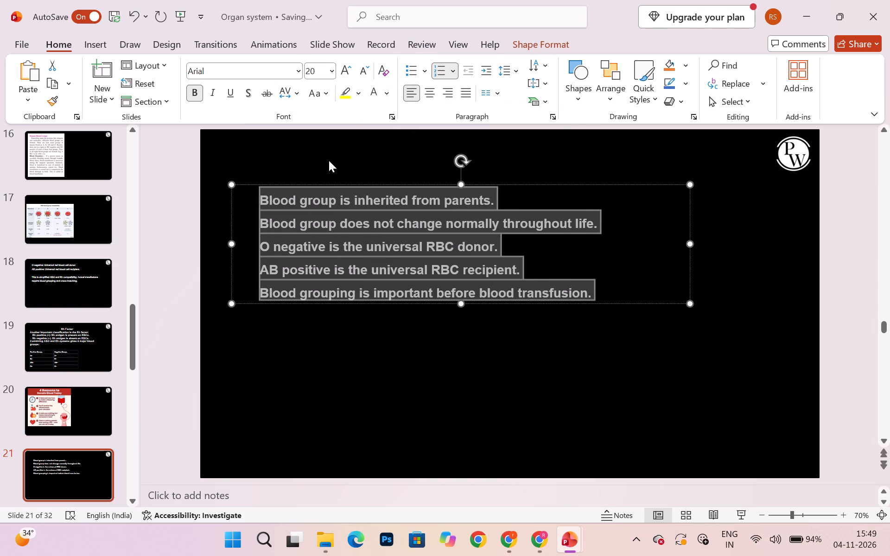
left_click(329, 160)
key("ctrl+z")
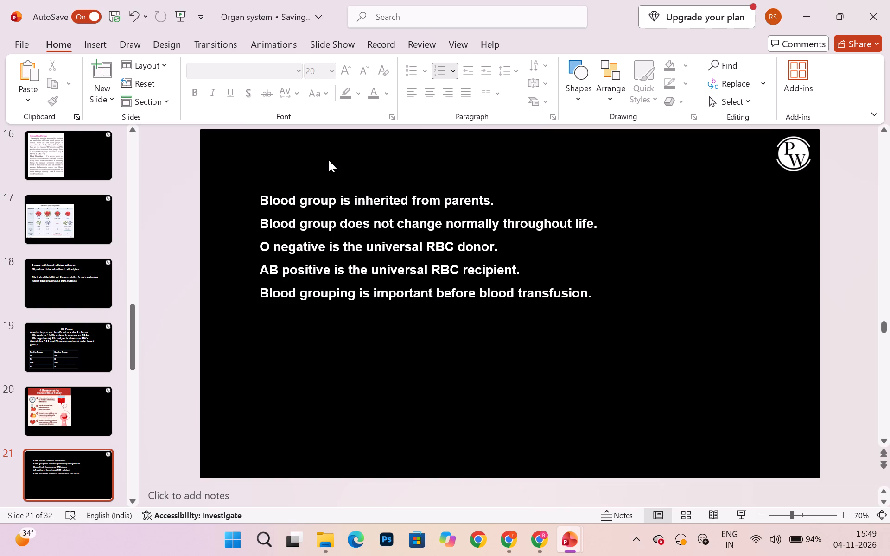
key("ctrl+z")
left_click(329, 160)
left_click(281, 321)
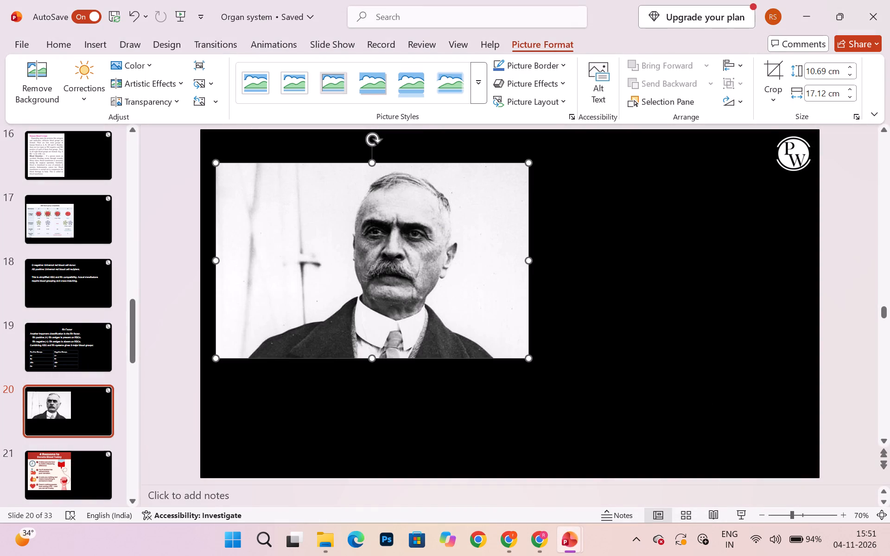
left_click_drag(217, 164, 278, 217)
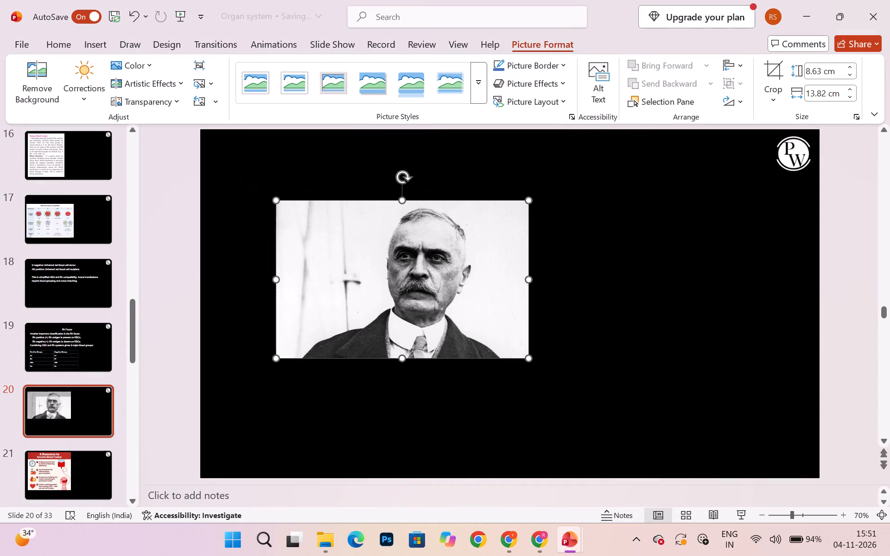
left_click_drag(324, 244, 261, 190)
Paste the copied Rh discovery text onto slide 20 and set all of its font colour to white.
left_click(491, 365)
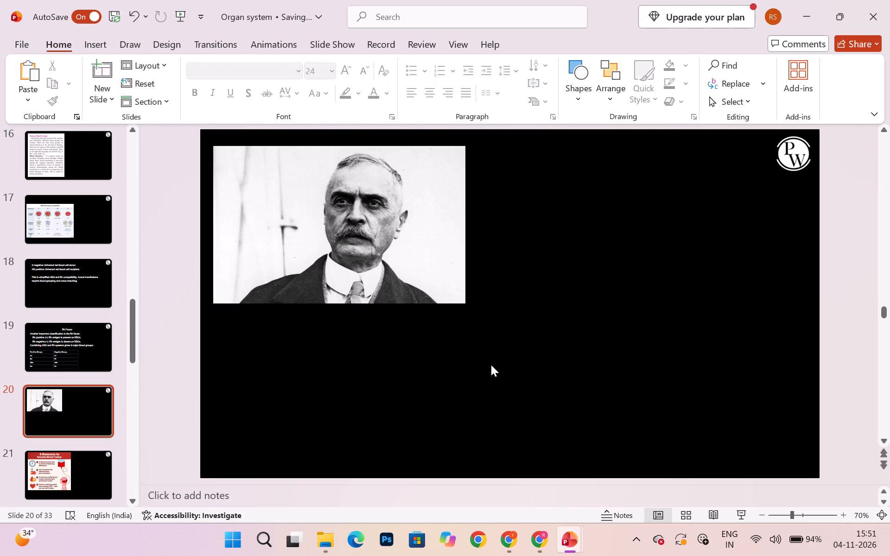
key("ctrl+v")
key("a")
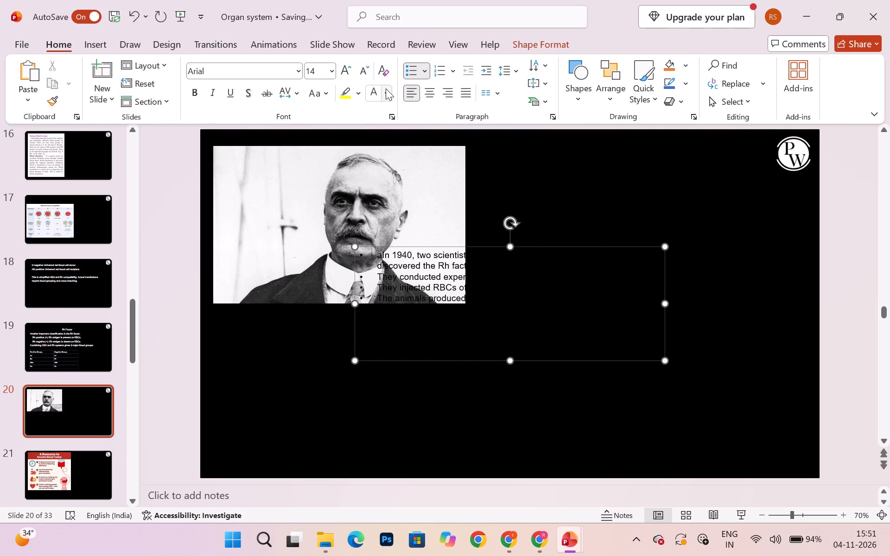
left_click_drag(388, 95, 378, 156)
left_click(378, 156)
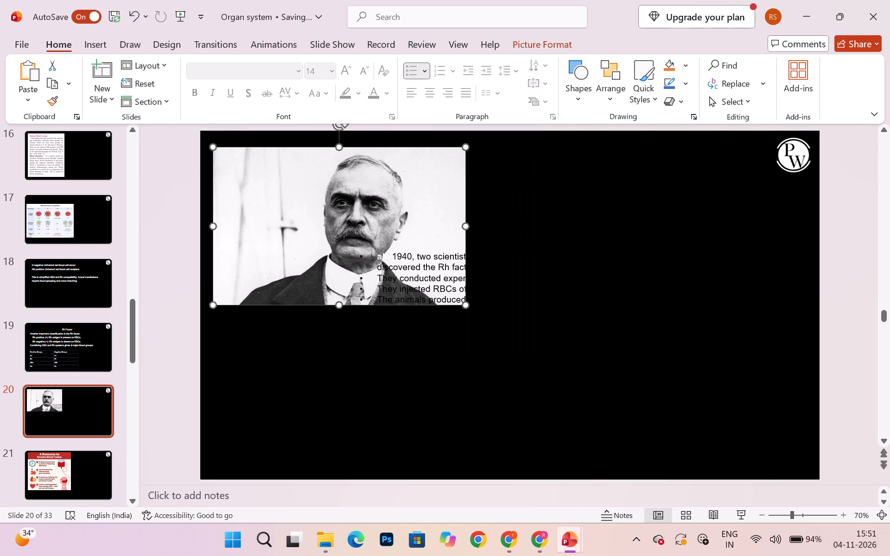
left_click(393, 260)
key("ctrl+a")
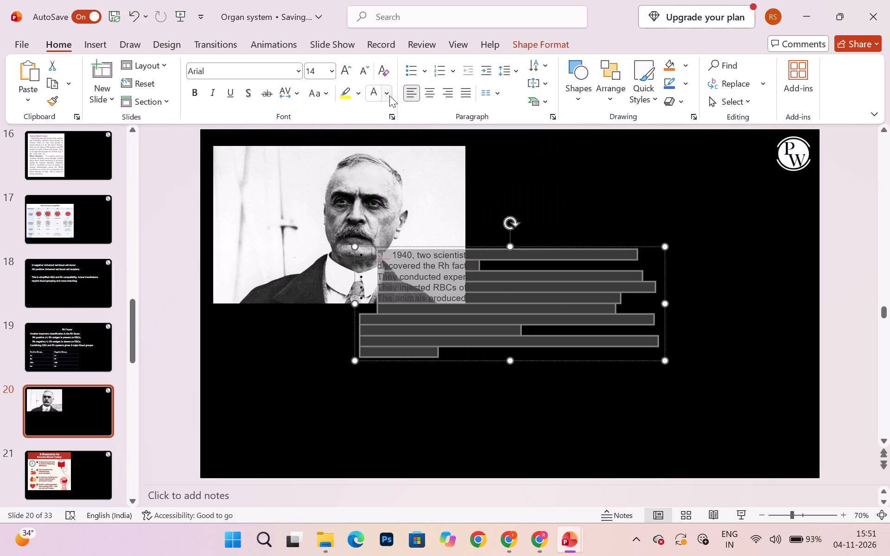
left_click_drag(389, 95, 368, 165)
left_click(368, 165)
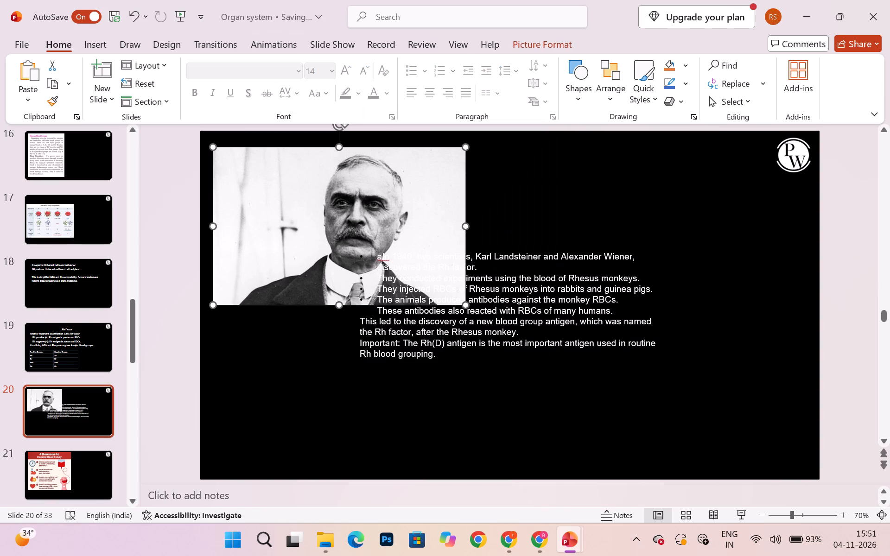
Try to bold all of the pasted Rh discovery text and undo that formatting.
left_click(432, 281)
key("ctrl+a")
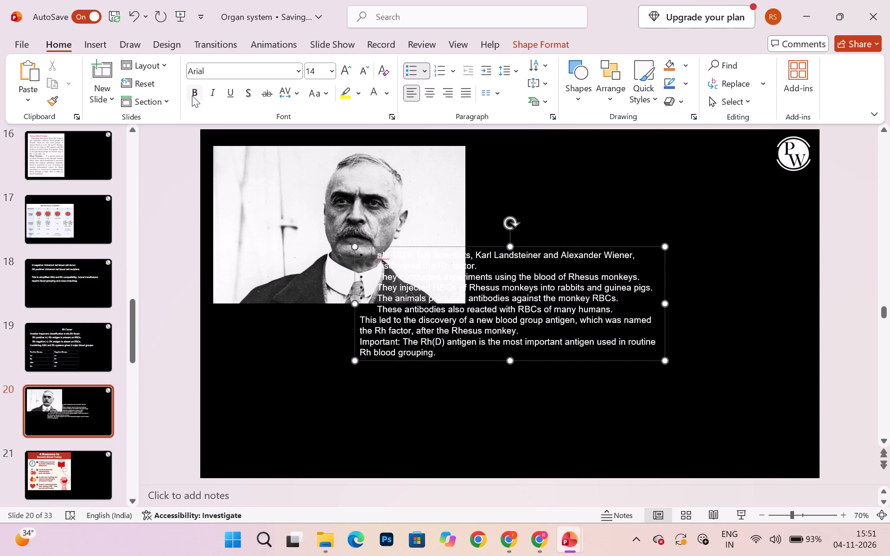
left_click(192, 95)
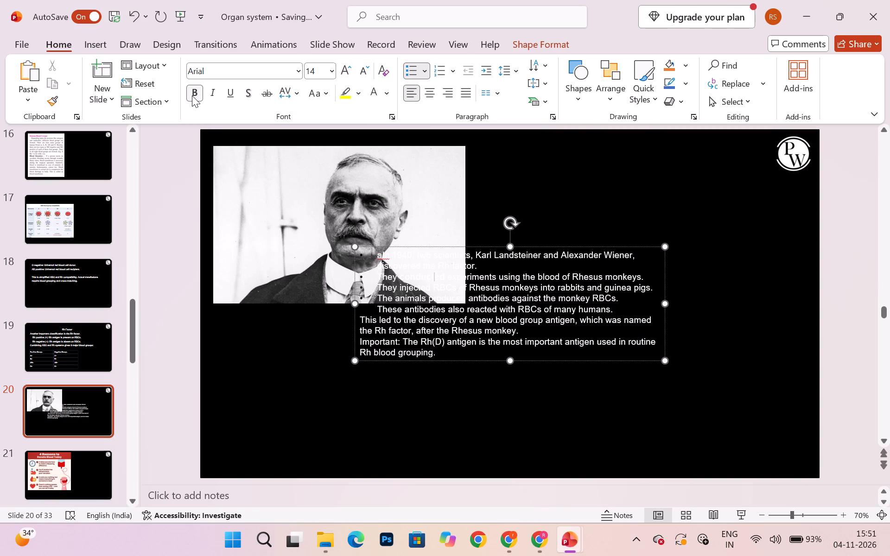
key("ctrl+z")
Make all of the Rh discovery text on slide 20 bold and set it to 20 pt.
left_click(399, 277)
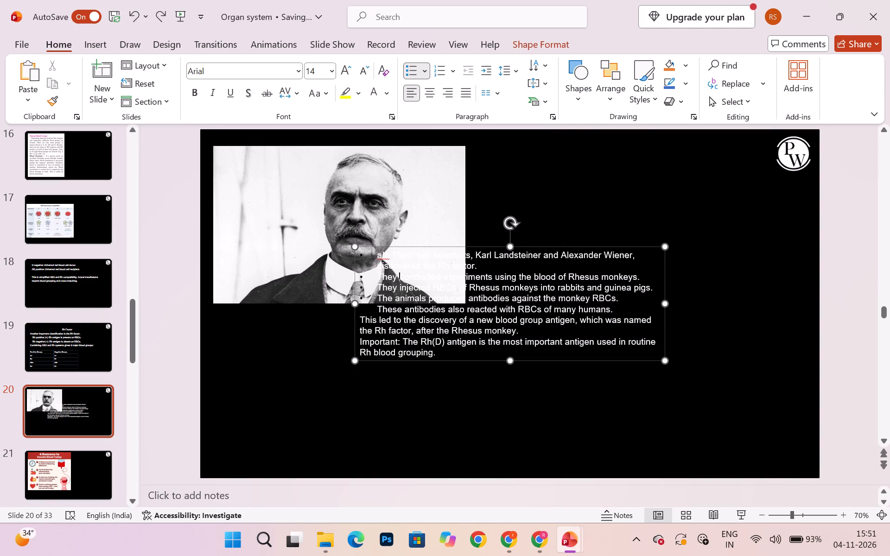
key("ctrl+a")
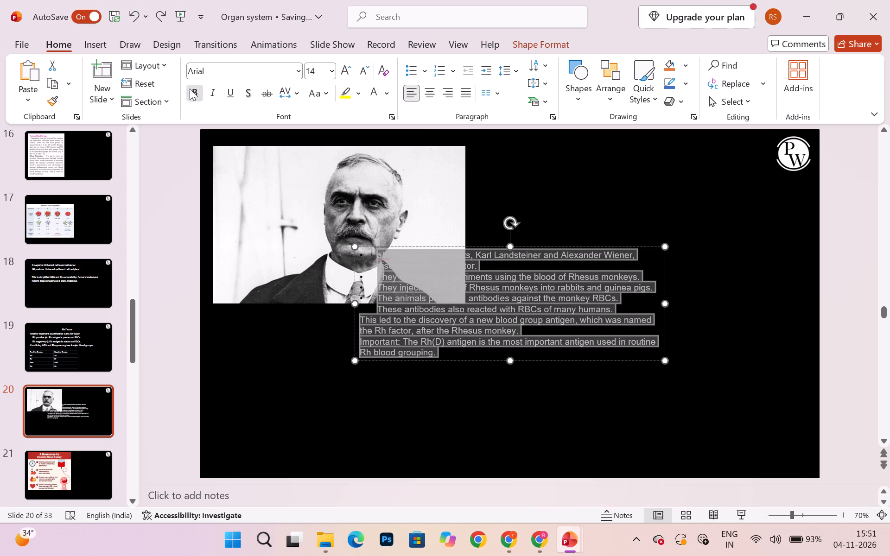
left_click(190, 88)
left_click_drag(331, 74, 338, 183)
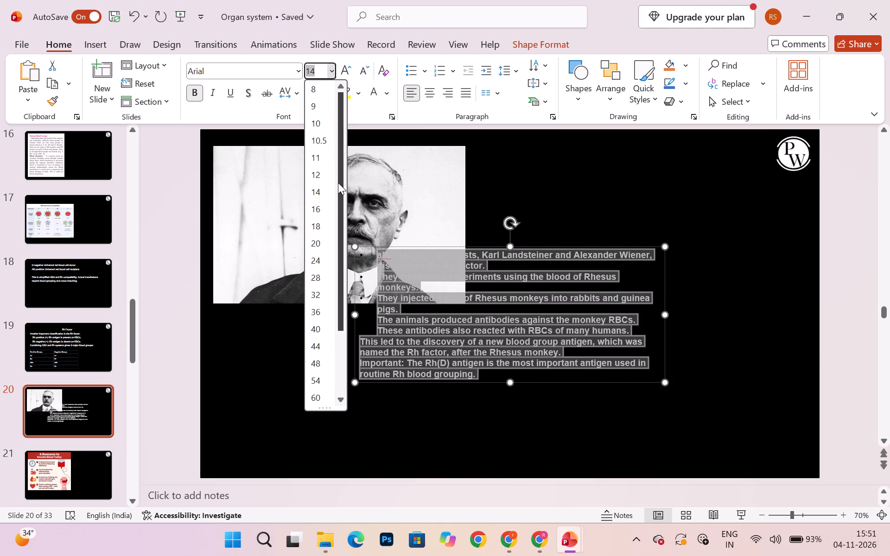
left_click_drag(338, 183, 319, 240)
left_click(319, 240)
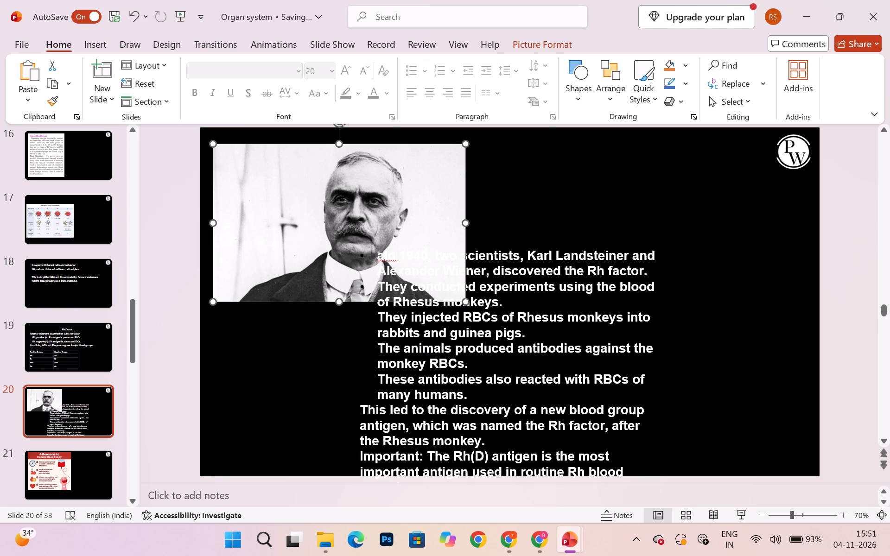
Move the Rh discovery text box clear of the Landsteiner photo, into the right half of slide 20.
left_click_drag(546, 257, 565, 245)
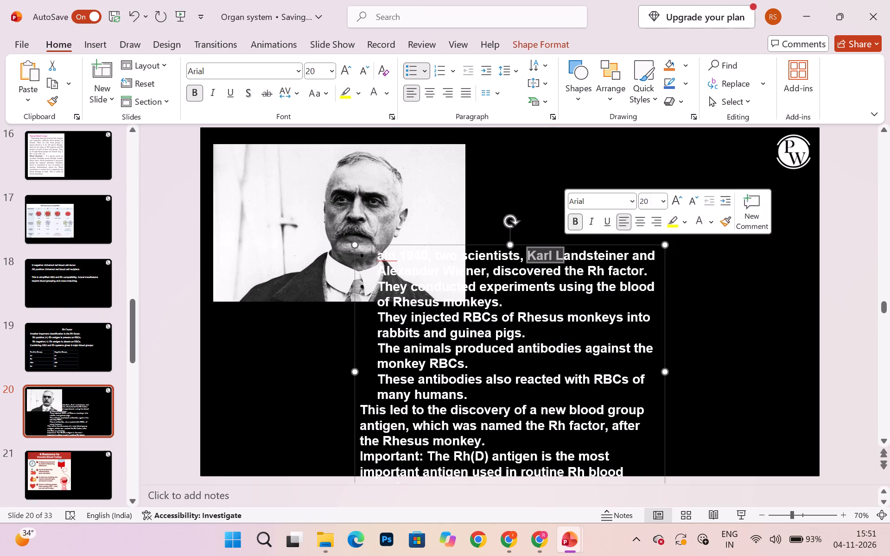
left_click(565, 245)
left_click_drag(565, 245, 684, 168)
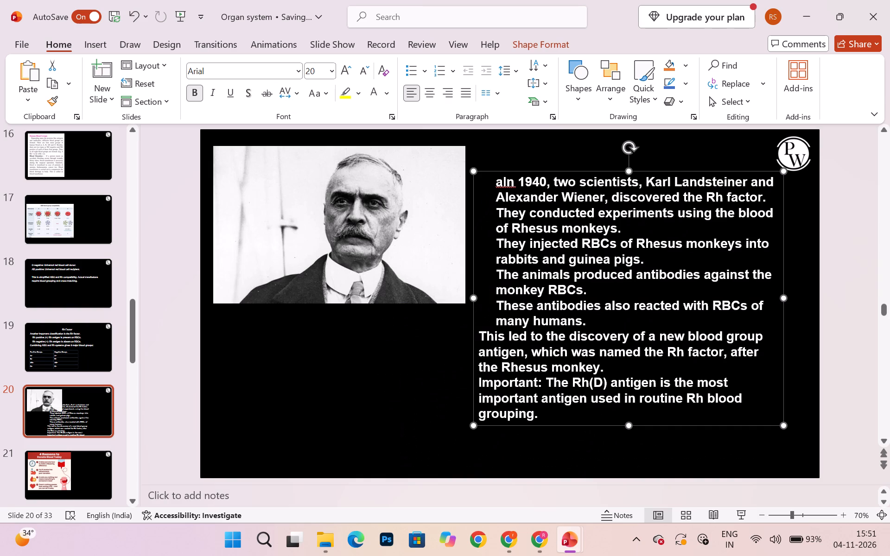
Delete the stray letter "a" before "In 1940" in the Rh discovery text.
left_click(506, 183)
key("Left")
key("BackSpace")
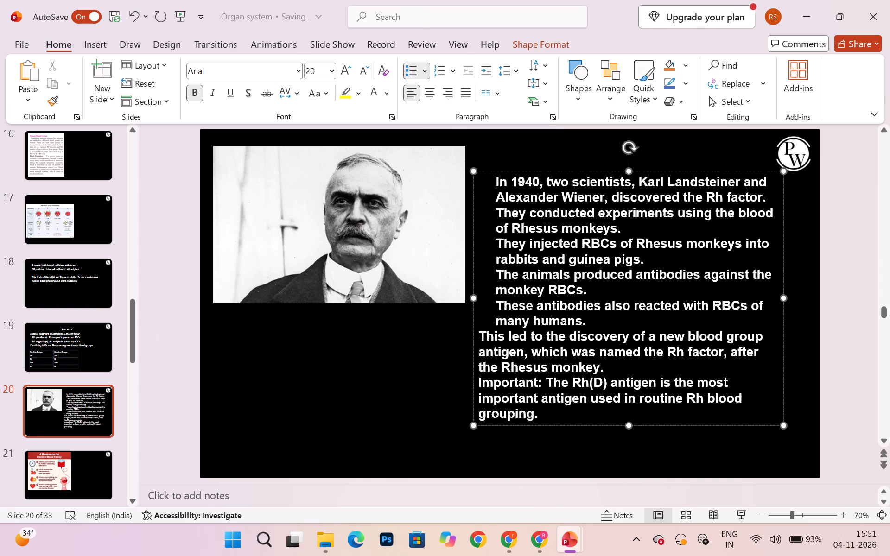
Insert a blank line between "many humans." and the paragraph starting "This led to the discovery".
left_click(596, 320)
key("Return")
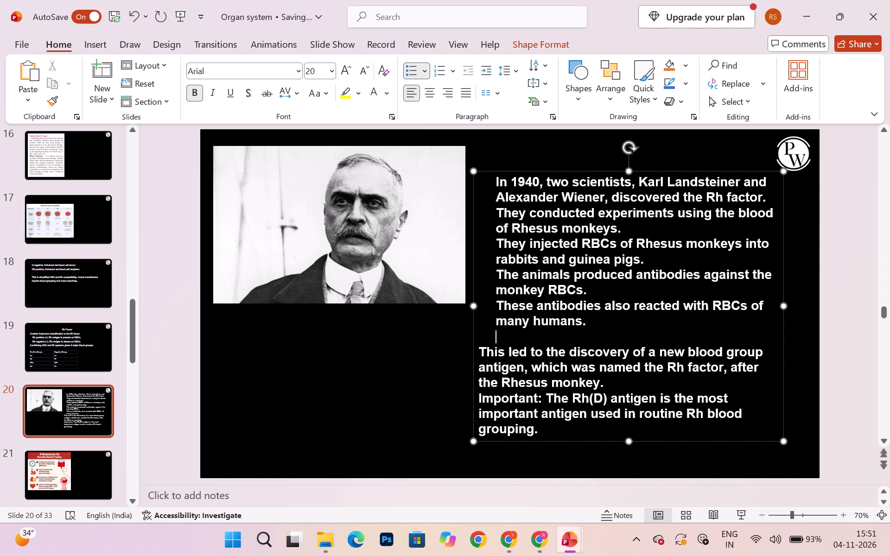
left_click(478, 349)
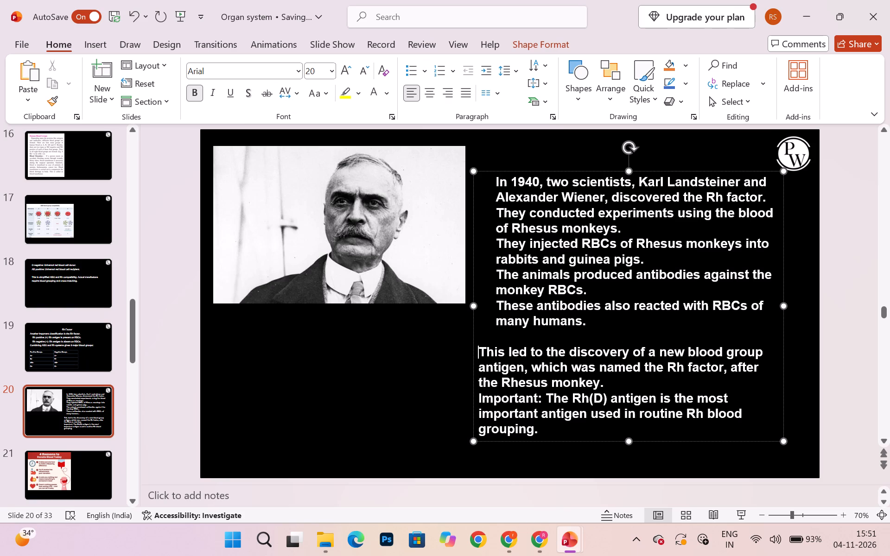
key("BackSpace")
key("Return")
left_click(360, 355)
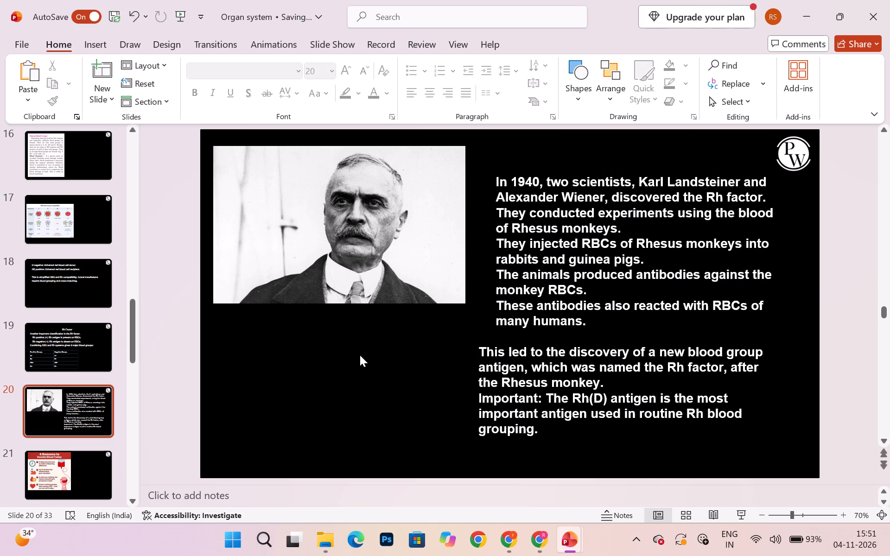
Remove the "Important:" label from the Rh(D) antigen sentence and insert a blank line above that sentence.
left_click(542, 400)
key("BackSpace")
key("BackSpace")
key("BackSpace")
key("BackSpace")
key("BackSpace")
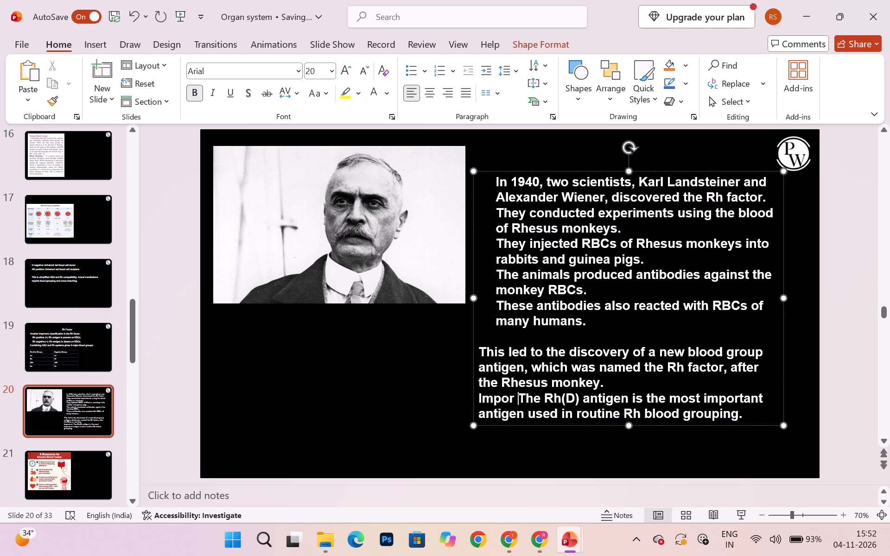
key("BackSpace")
key("BackSpace")
key("BackSpace")
key("BackSpace")
key("BackSpace")
key("Right")
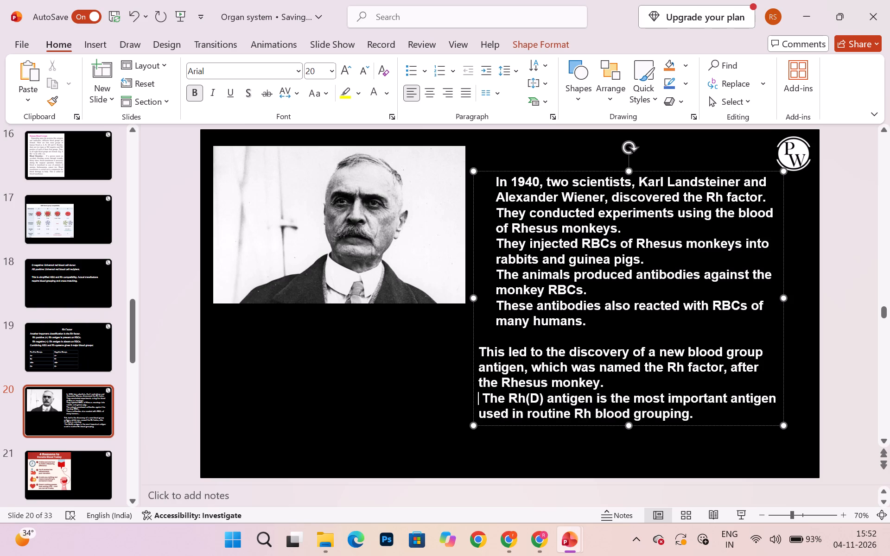
key("BackSpace")
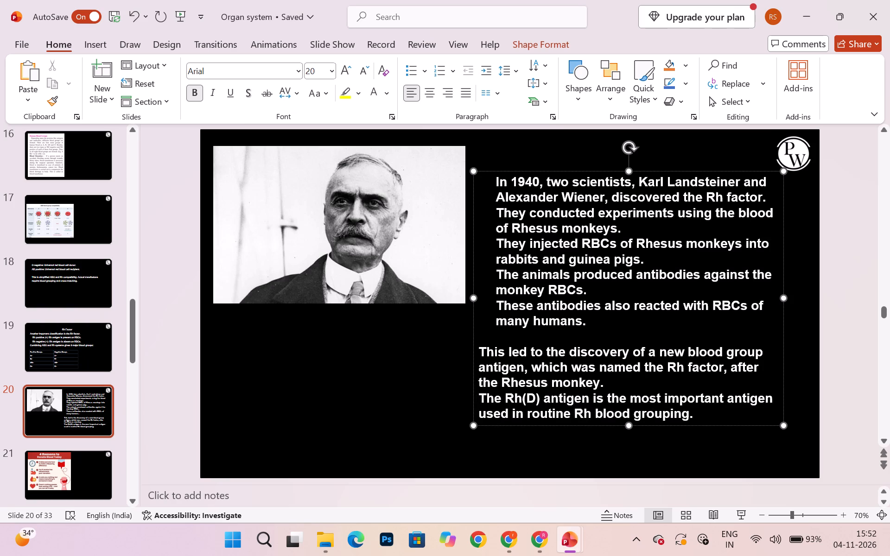
key("Return")
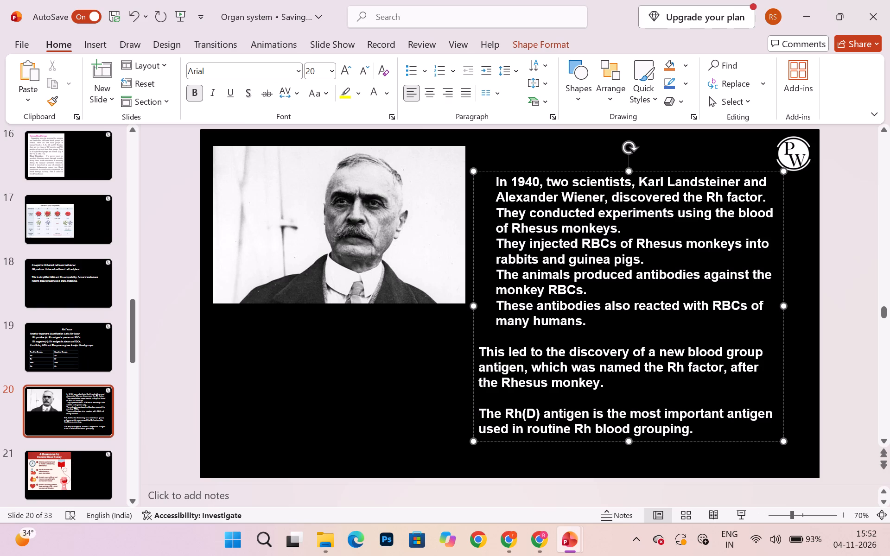
Cut the "This led to the discovery" and Rh(D) antigen paragraphs and paste them as a separate text box below the Landsteiner photo.
left_click_drag(480, 347, 713, 438)
key("ctrl+x")
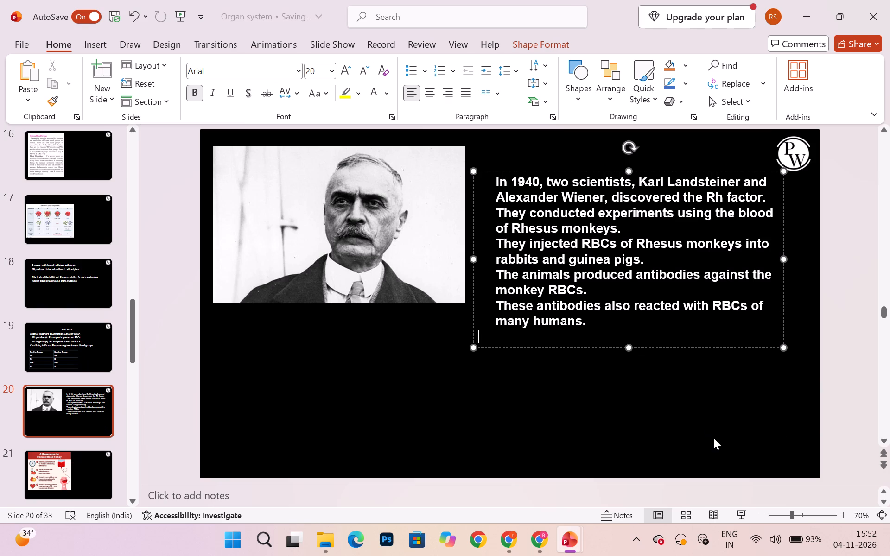
left_click(244, 374)
key("ctrl+v")
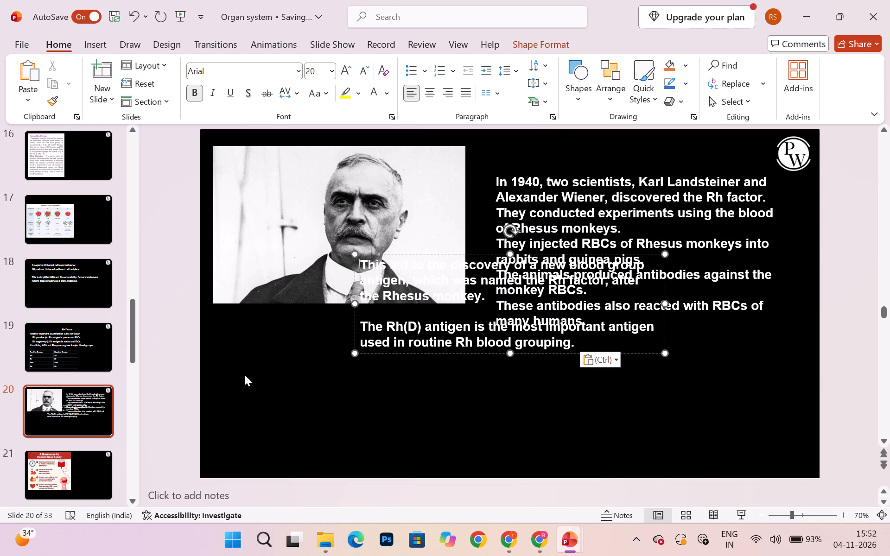
left_click_drag(474, 254, 343, 341)
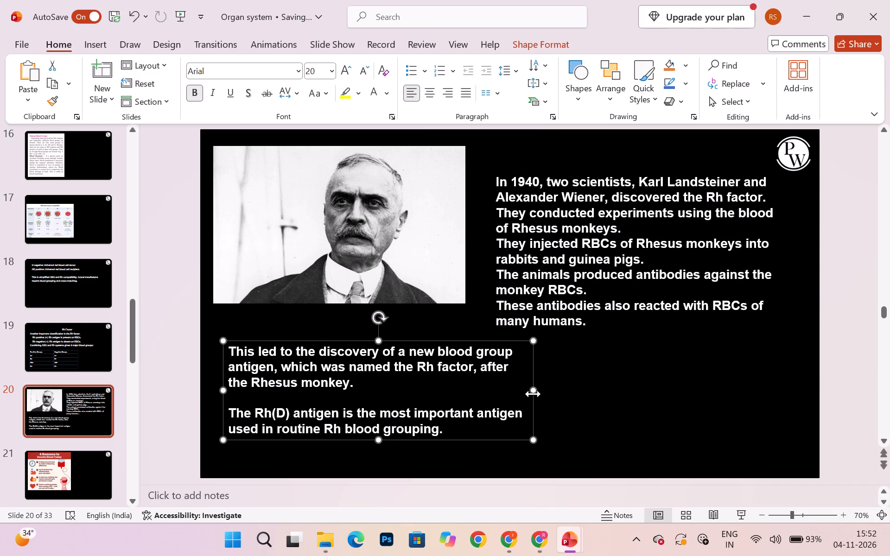
Widen the text box below the Landsteiner photo and move the "In 1940" text box slightly upward beside the photo.
left_click_drag(533, 394, 739, 396)
left_click(624, 273)
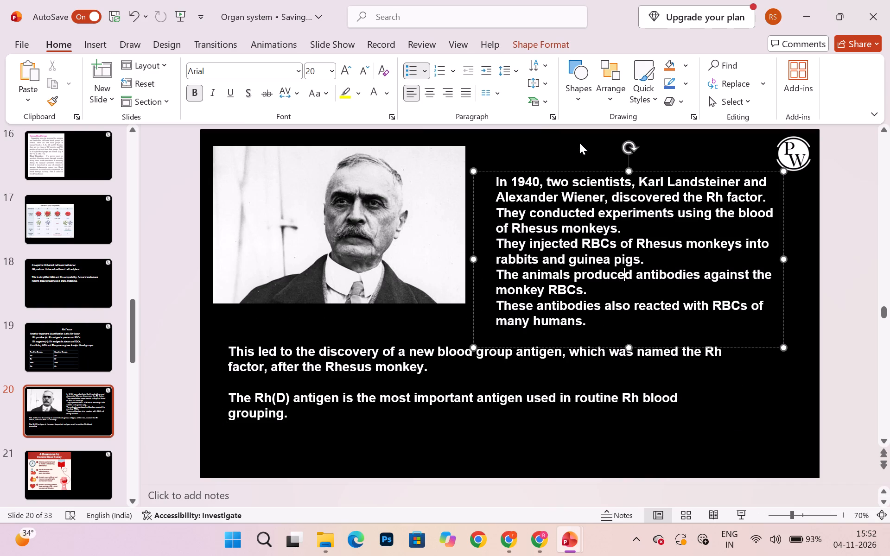
left_click_drag(589, 168, 581, 146)
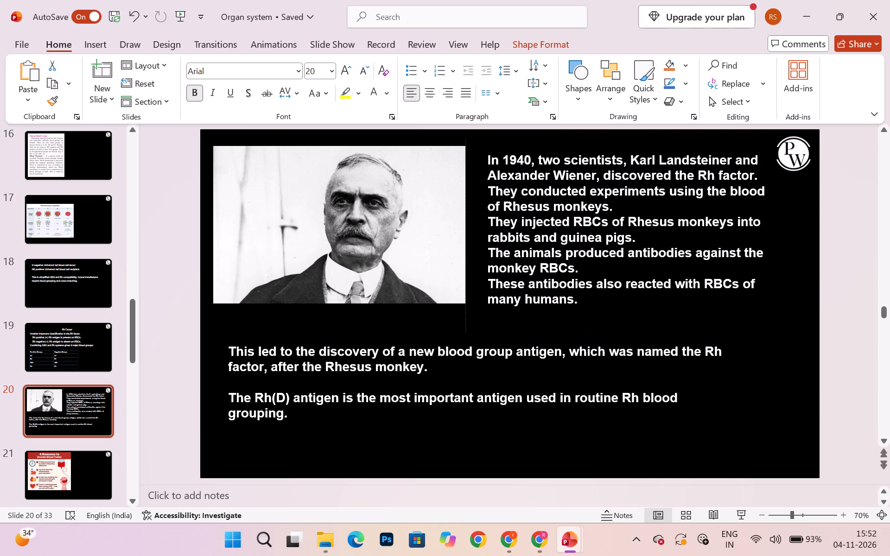
left_click_drag(581, 146, 579, 146)
left_click(707, 405)
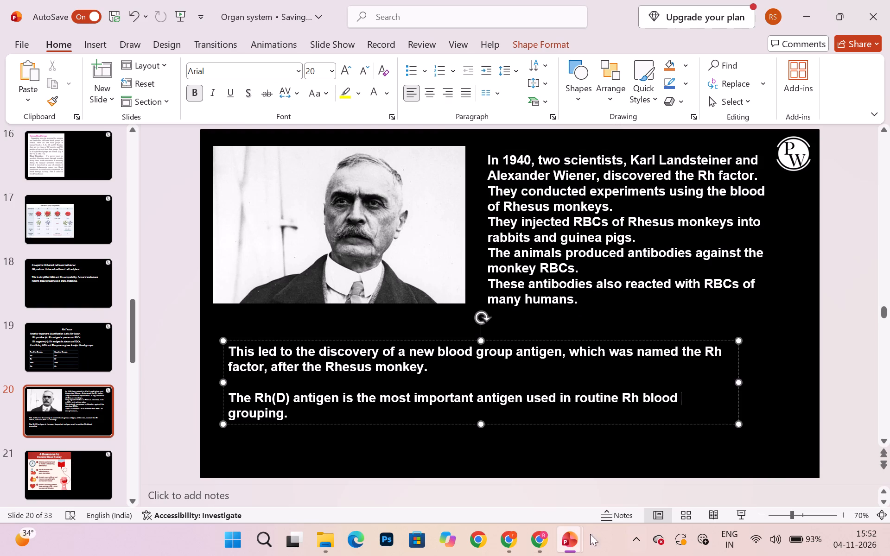
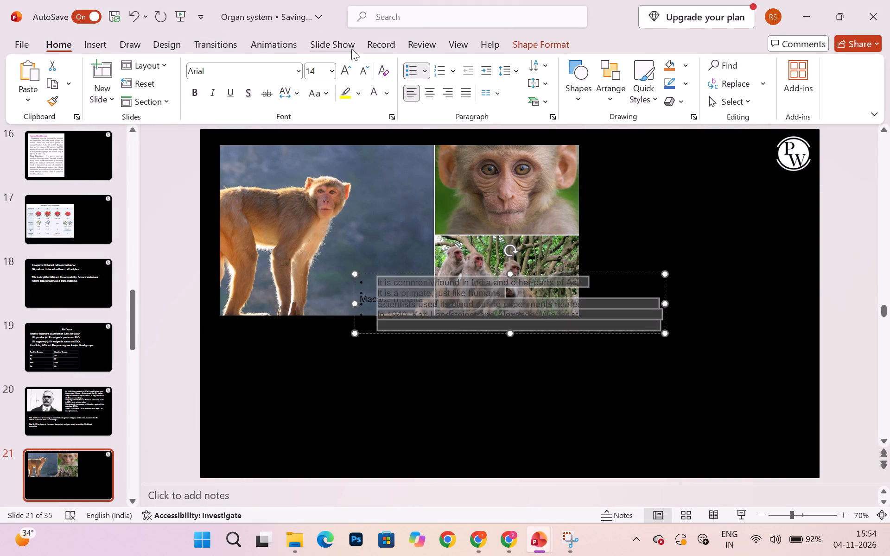
left_click_drag(385, 96, 384, 117)
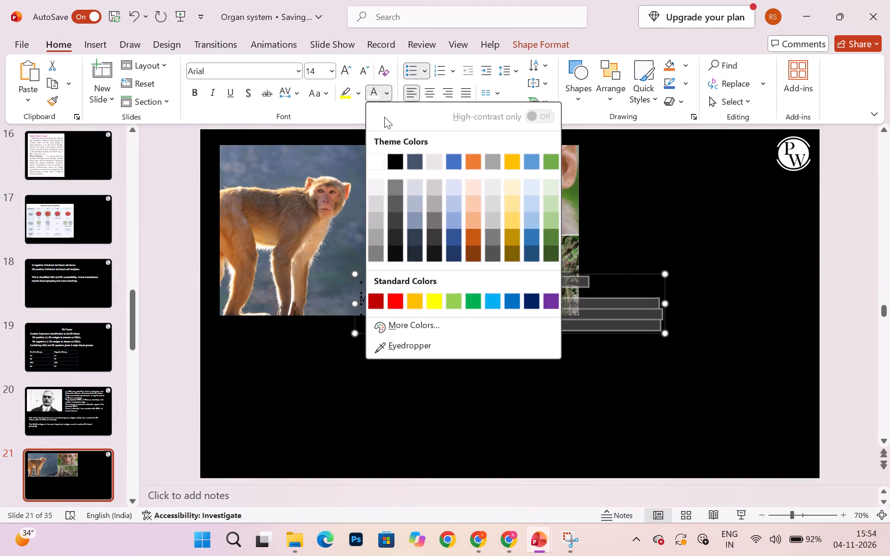
left_click_drag(384, 117, 375, 163)
left_click(375, 163)
left_click(431, 286)
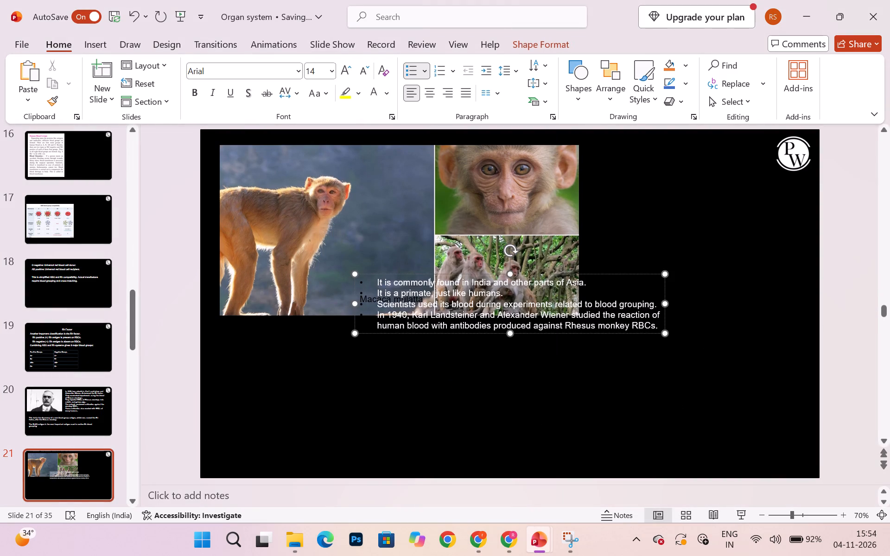
Make all the pasted facts text bold and set its font size to 20.
key("ctrl+a")
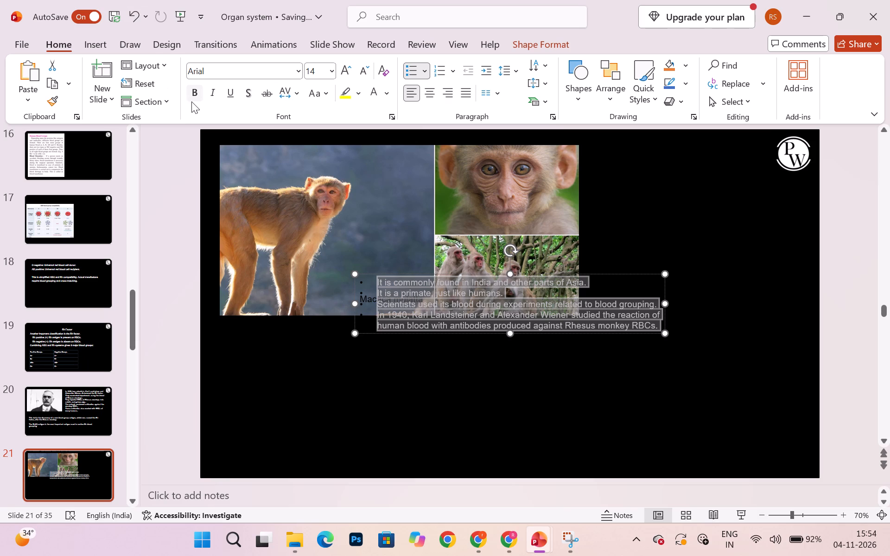
left_click(194, 95)
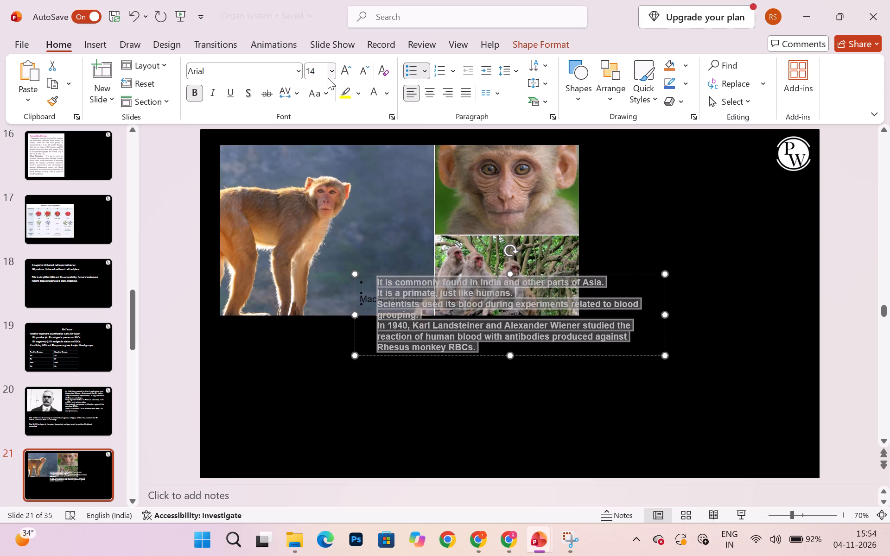
left_click_drag(331, 74, 321, 256)
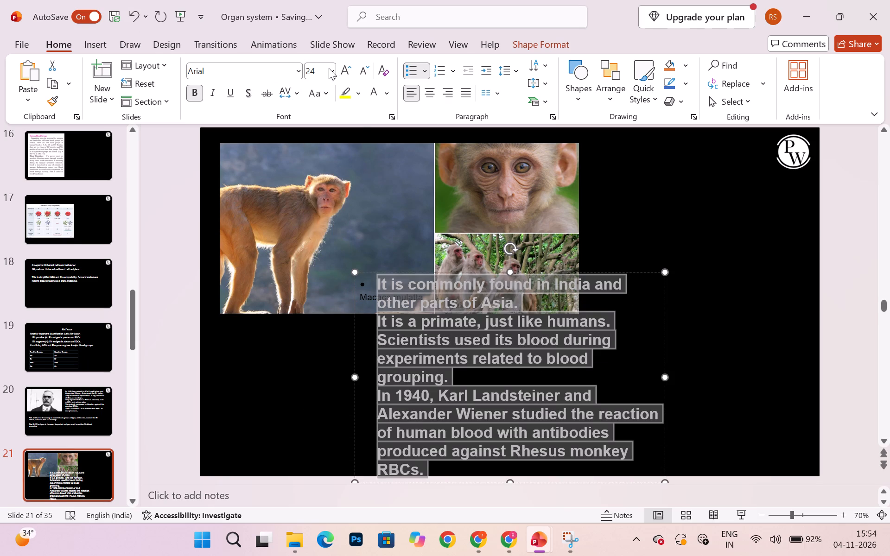
left_click_drag(329, 68, 321, 240)
left_click(321, 240)
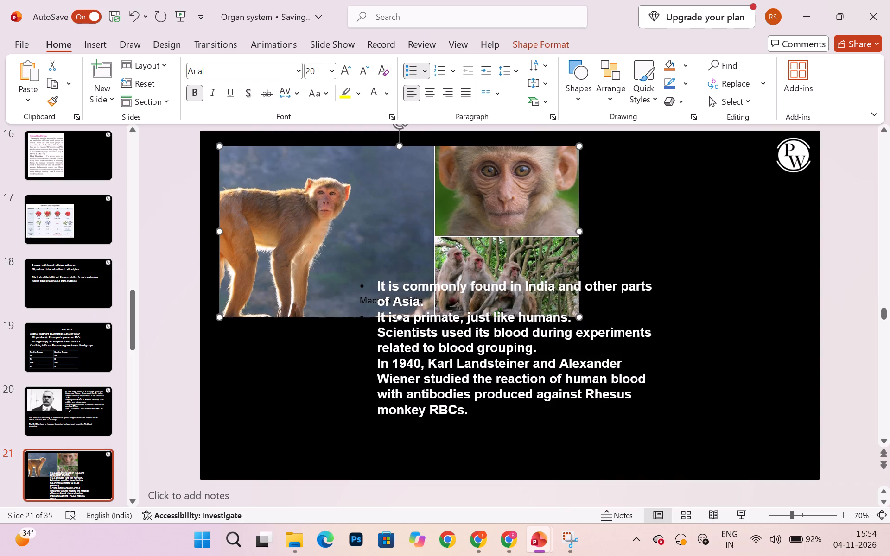
Move the facts text box below the monkey photos and widen it to span nearly the full slide width.
left_click_drag(440, 297, 511, 275)
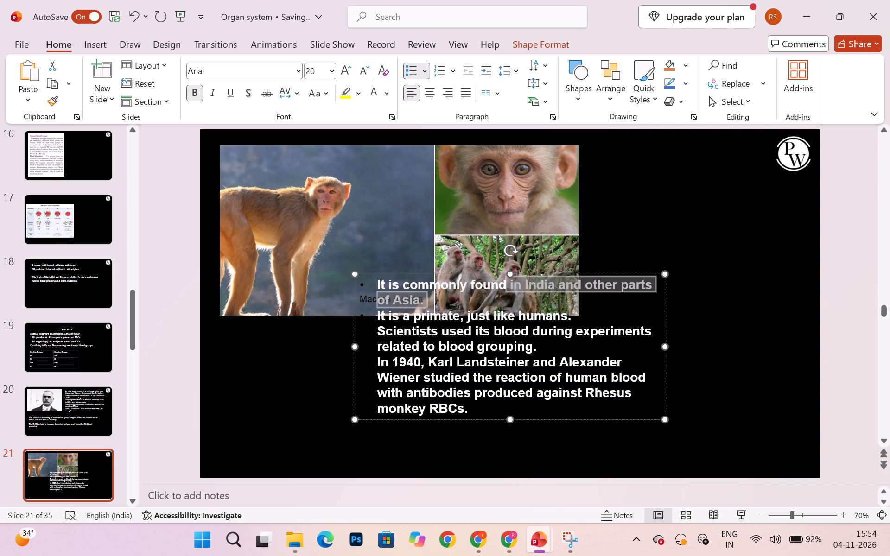
left_click_drag(511, 275, 517, 276)
left_click(510, 269)
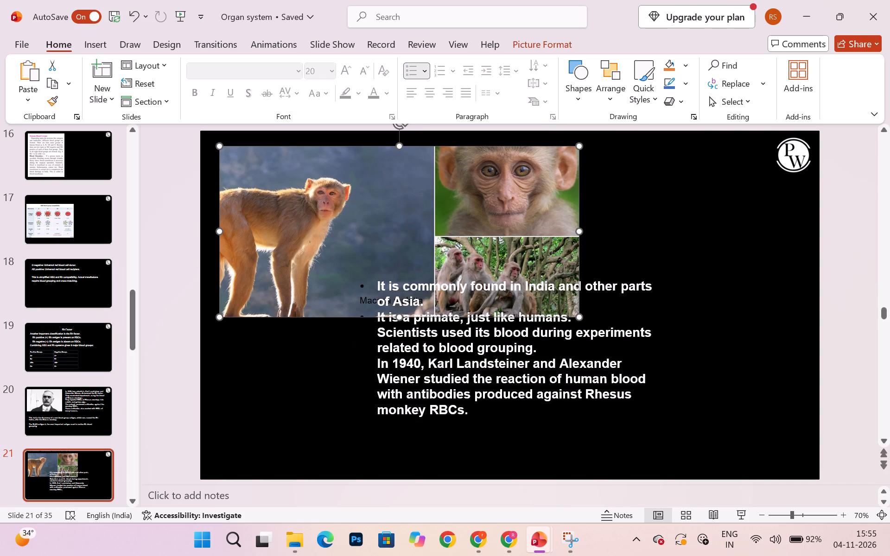
left_click(406, 291)
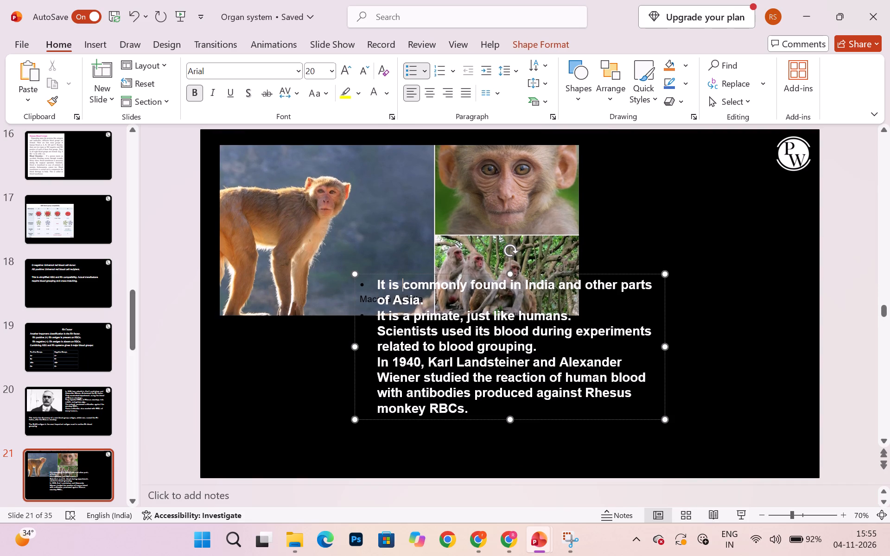
left_click_drag(446, 272, 296, 322)
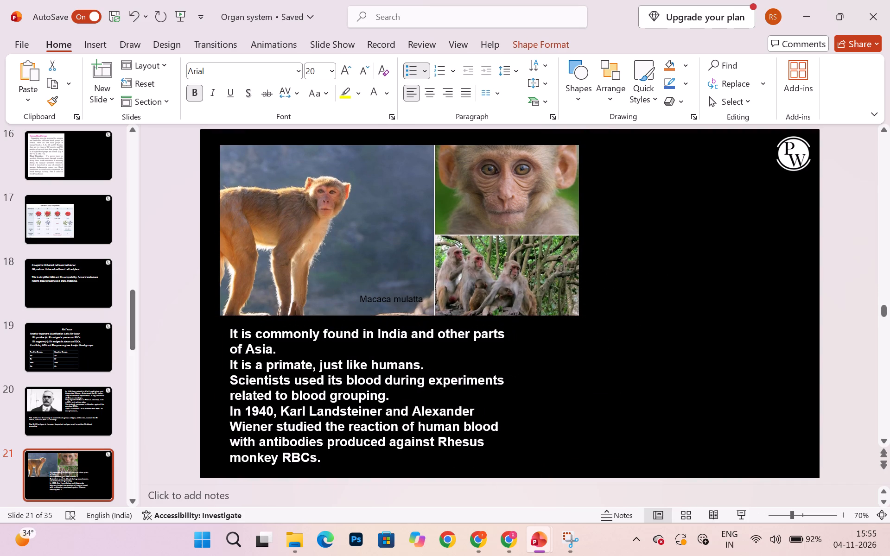
left_click_drag(296, 322, 294, 322)
left_click_drag(513, 400, 710, 401)
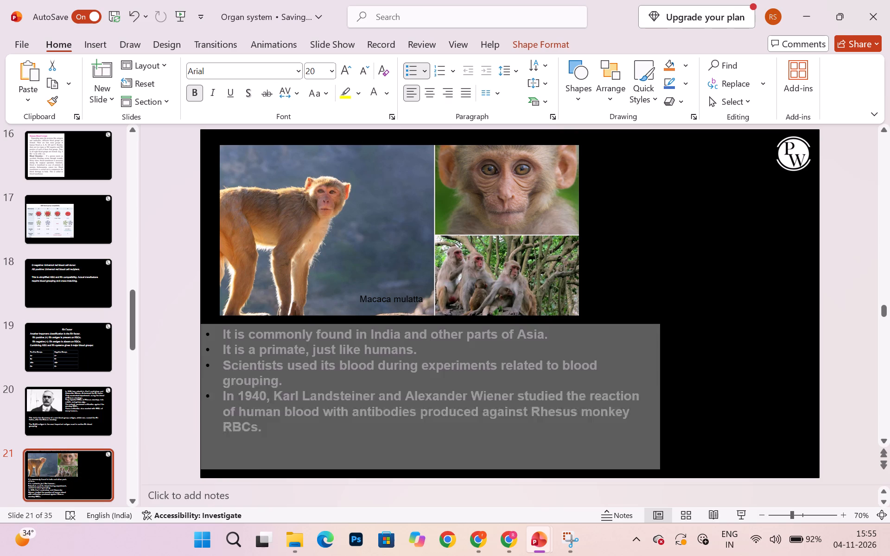
left_click_drag(710, 401, 786, 402)
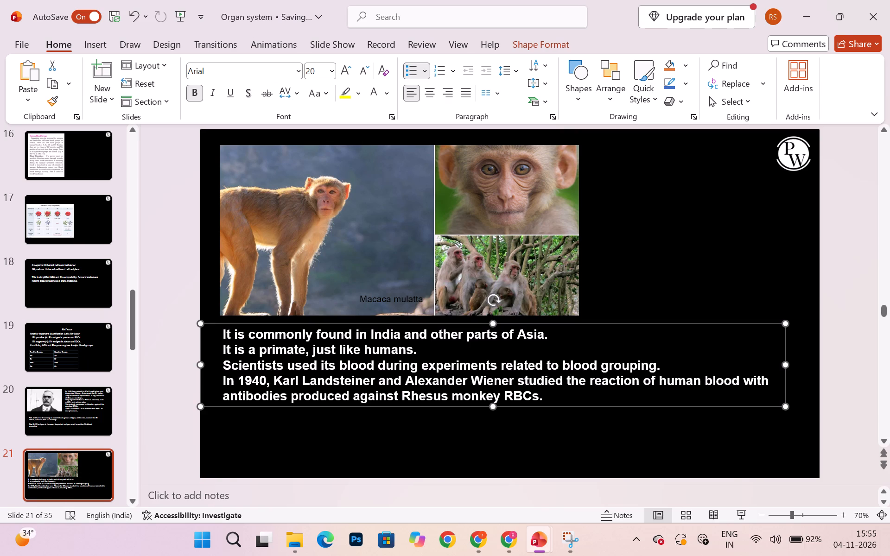
left_click(682, 294)
Select all the text in the facts text box.
left_click(623, 343)
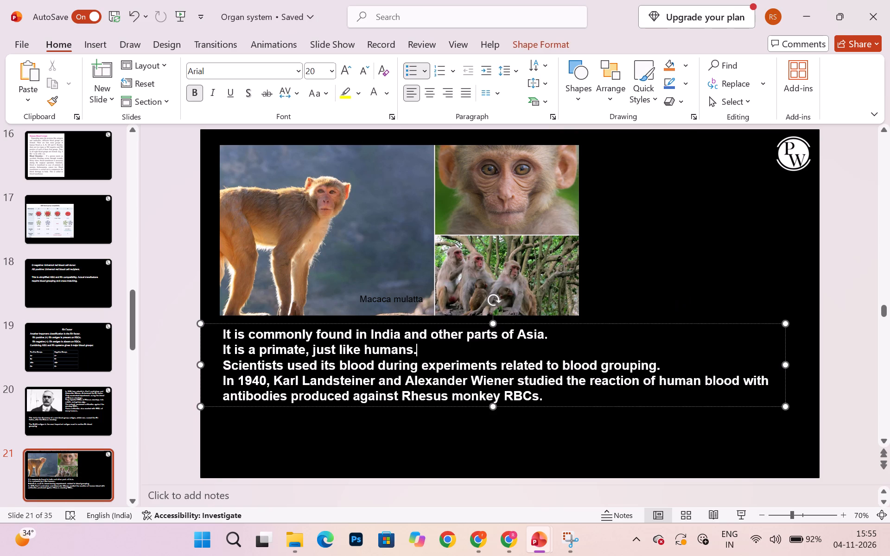
key("ctrl+a")
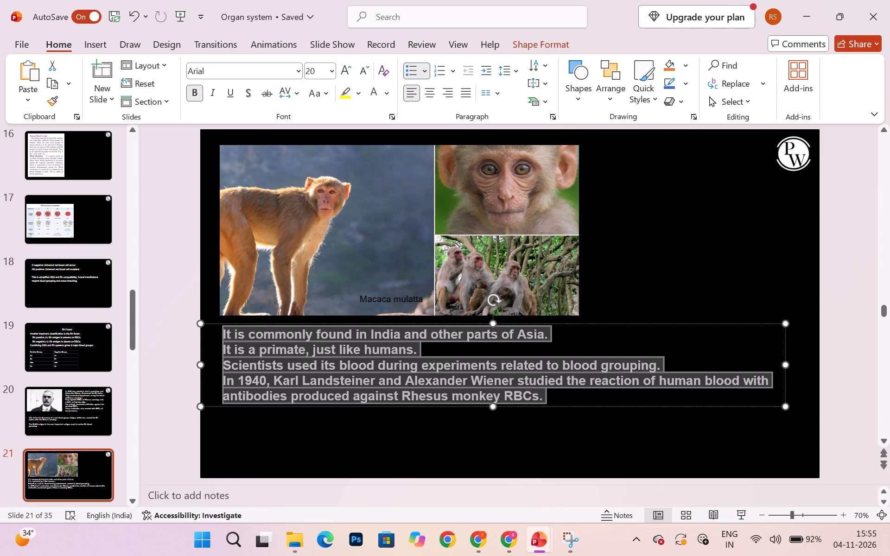
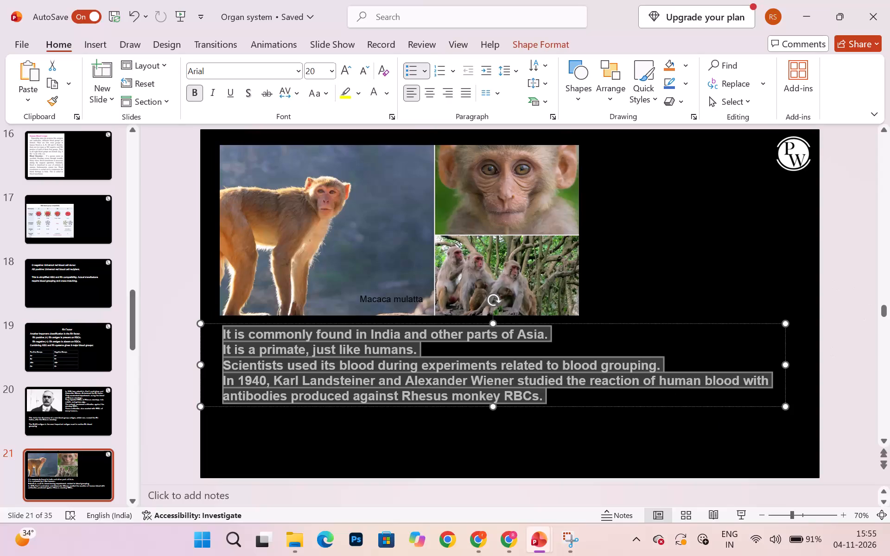
Set the line spacing of the rhesus monkey facts text to 1.5.
left_click(505, 74)
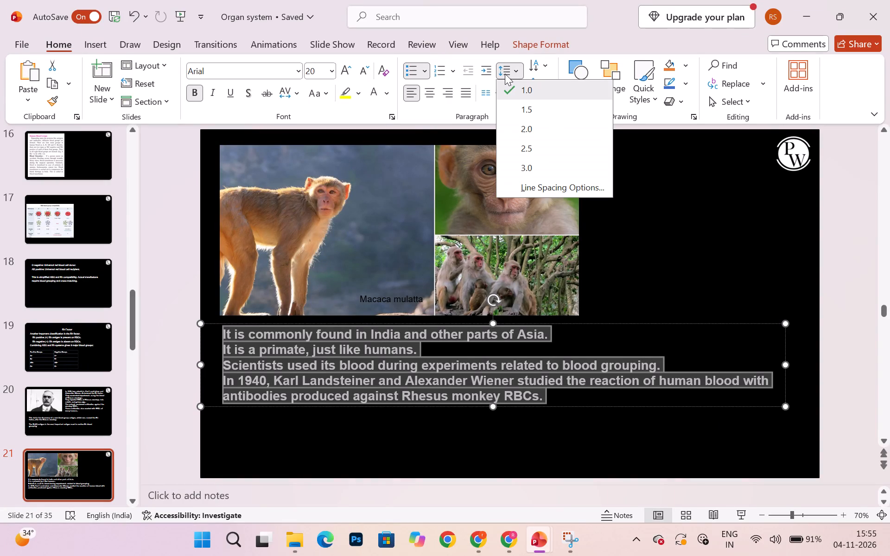
left_click(527, 112)
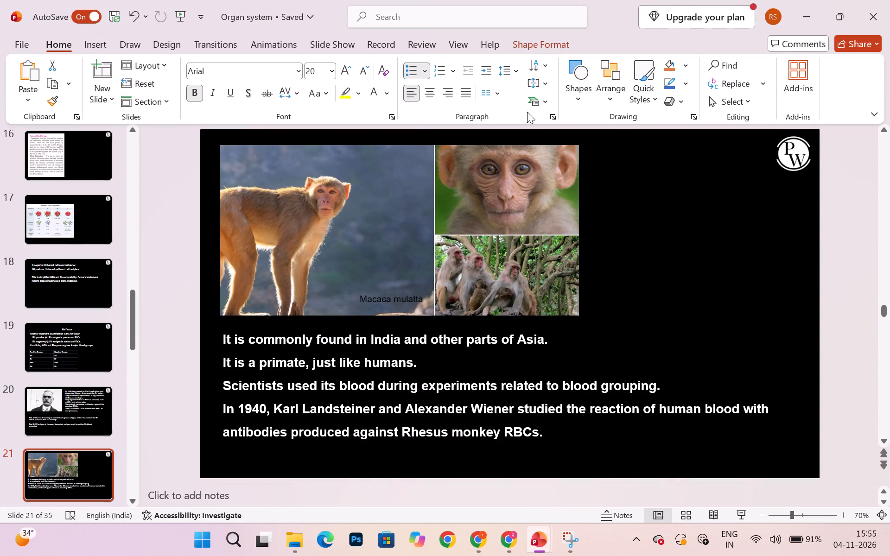
left_click(715, 291)
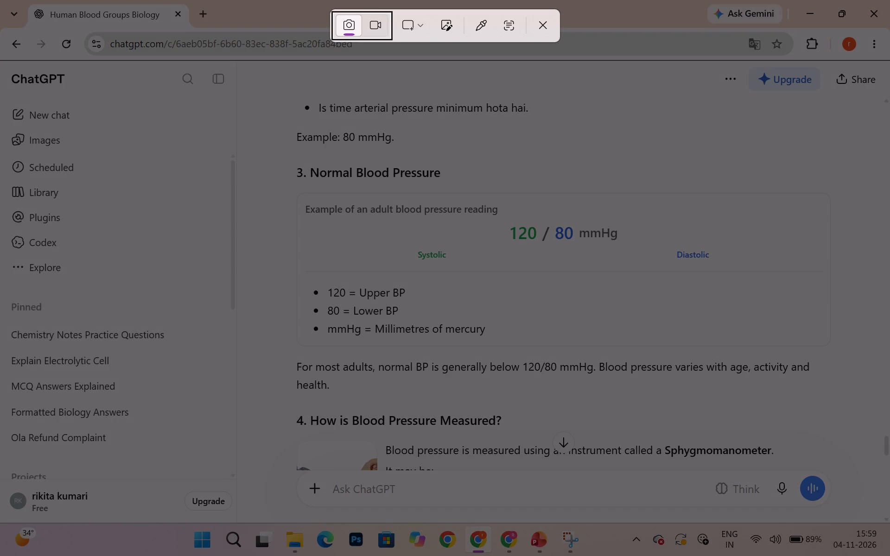
left_click_drag(299, 199, 783, 337)
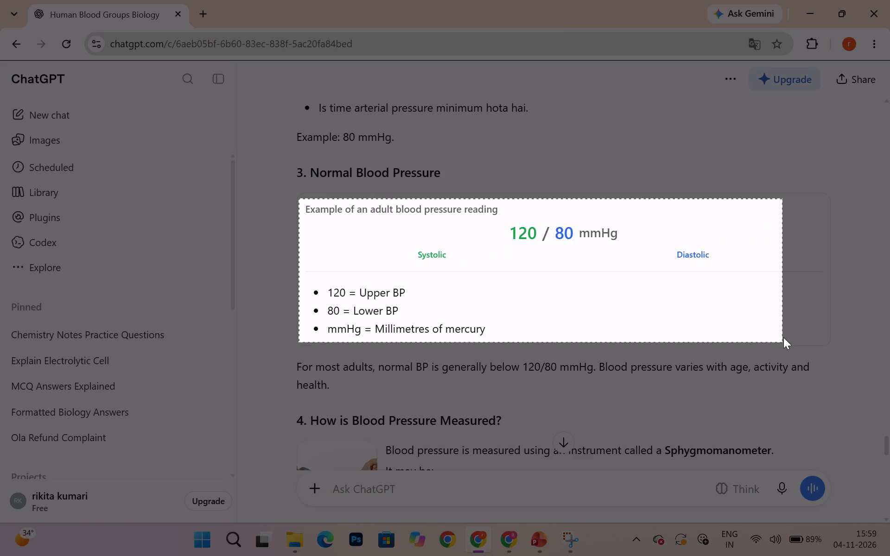
left_click_drag(783, 337, 788, 342)
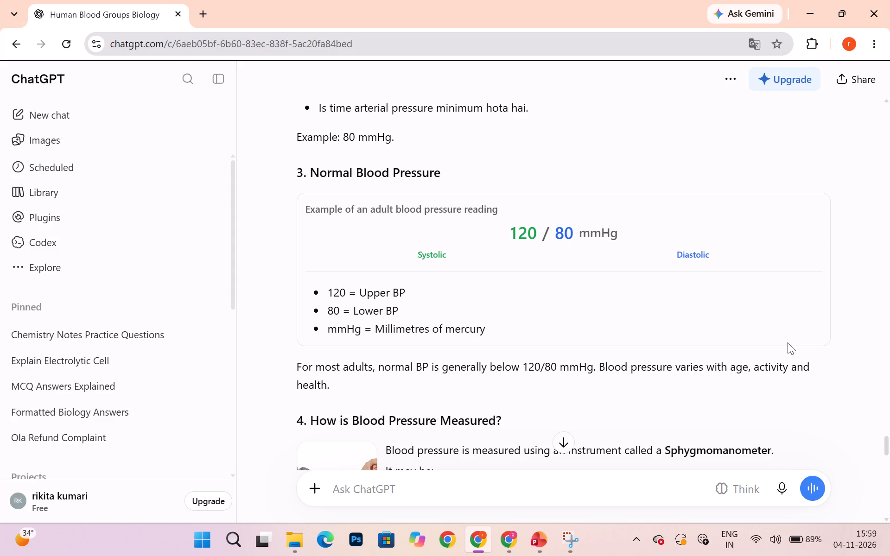
left_click(740, 354)
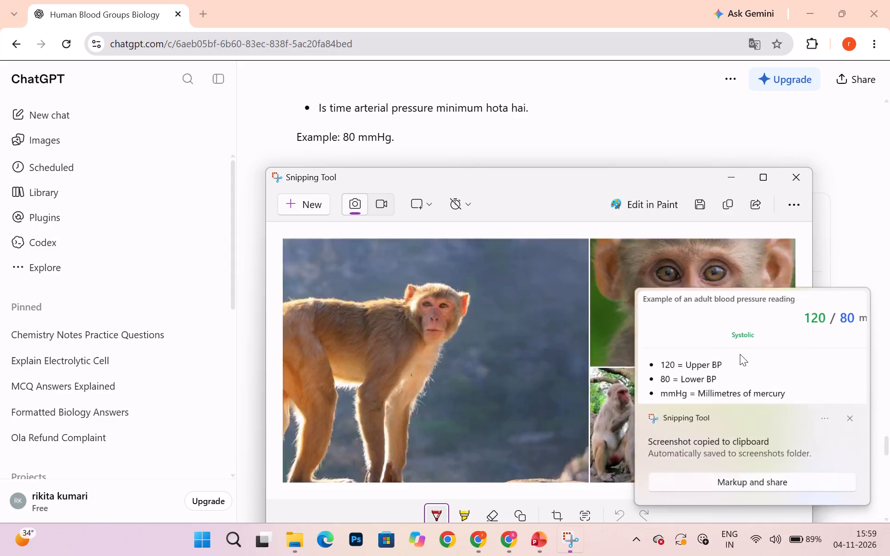
right_click(575, 326)
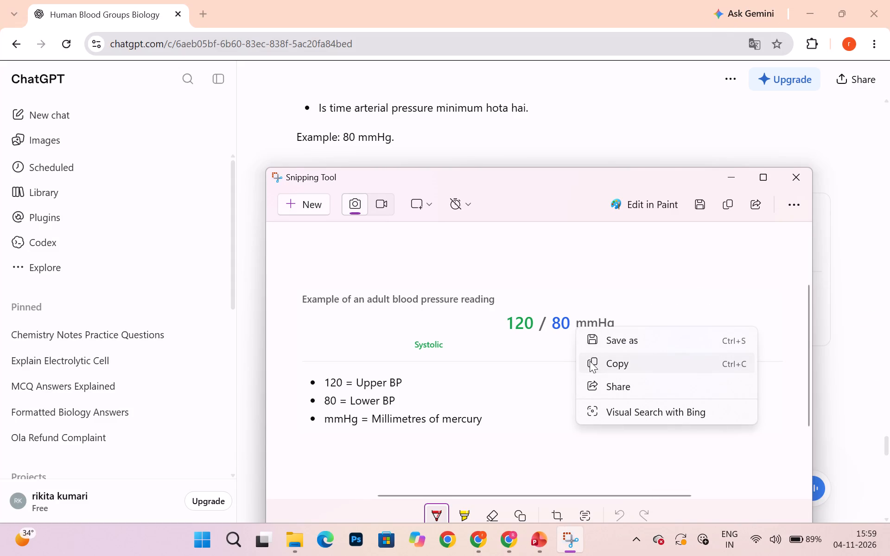
left_click(590, 361)
In PowerPoint, paste the reading card on a new slide after the heart image, shift it to the upper left, and enlarge it to about 24.2 cm wide.
left_click(601, 459)
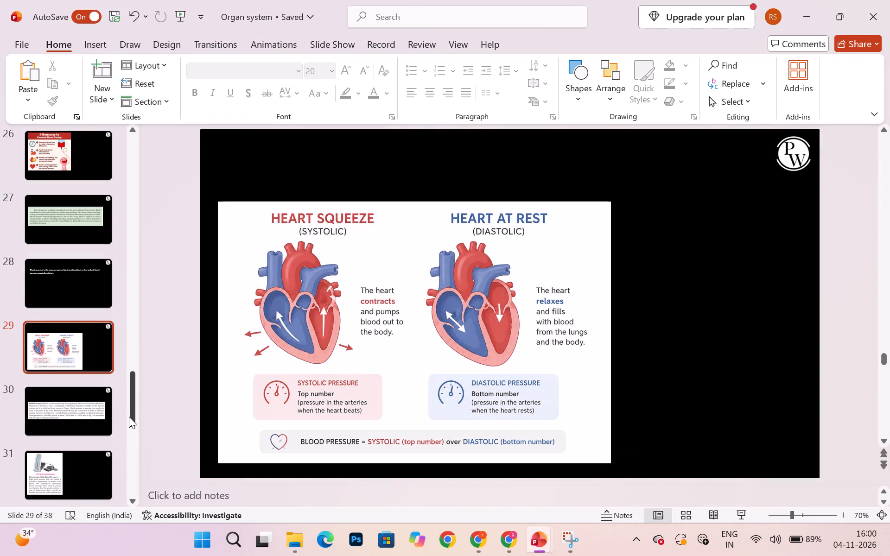
left_click(93, 396)
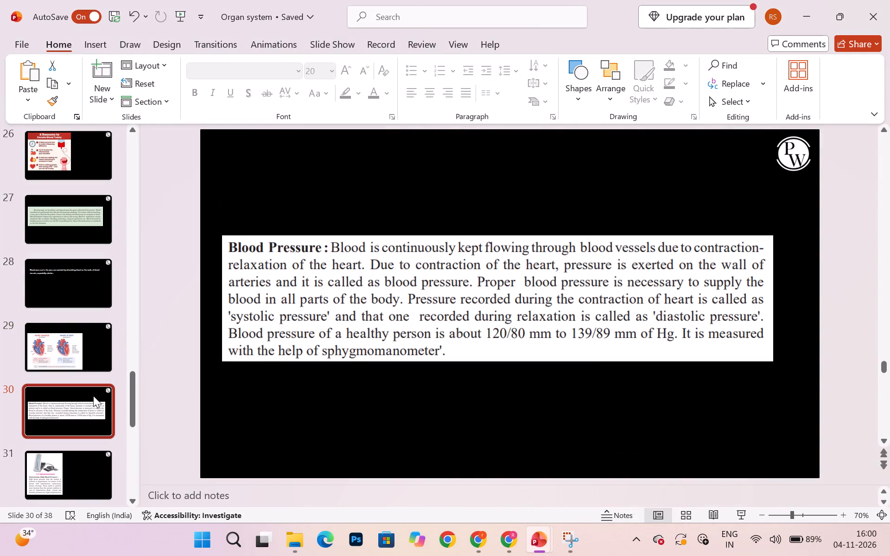
left_click(96, 328)
left_click(94, 64)
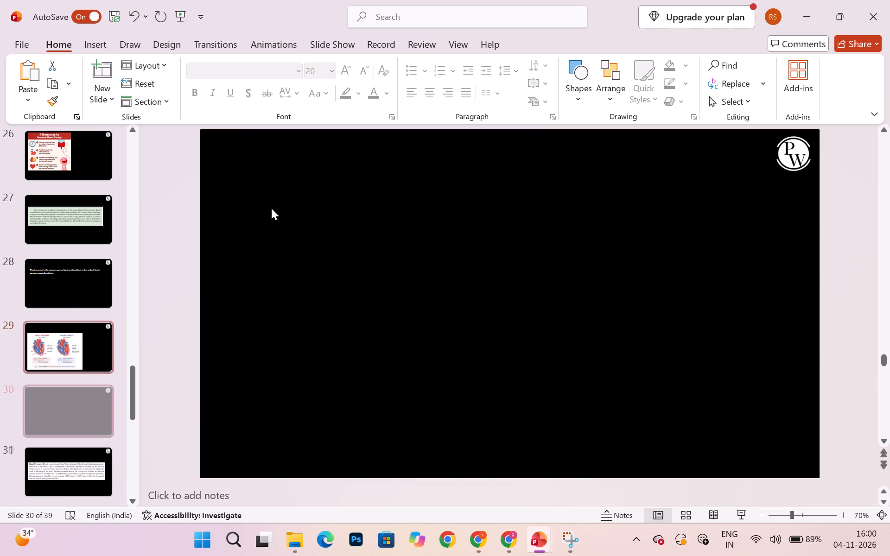
key("ctrl+v")
left_click_drag(415, 265, 314, 233)
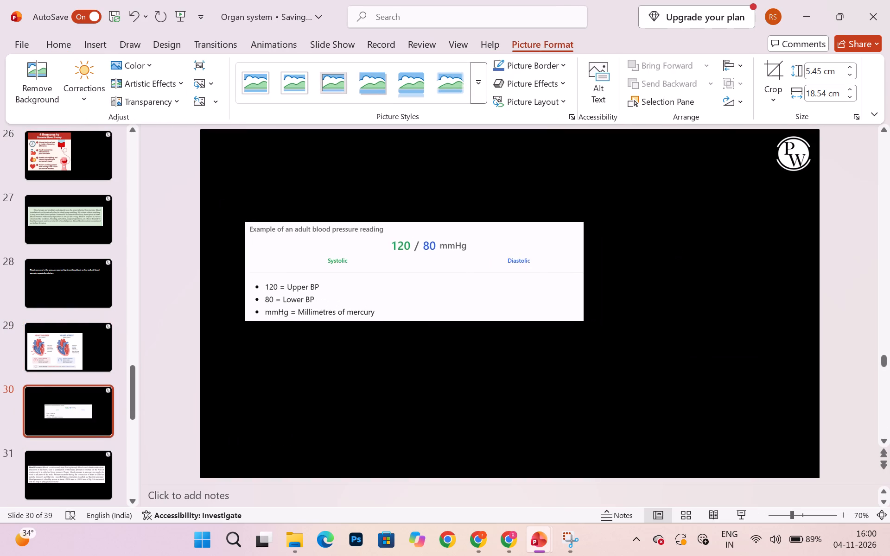
left_click_drag(314, 233, 287, 215)
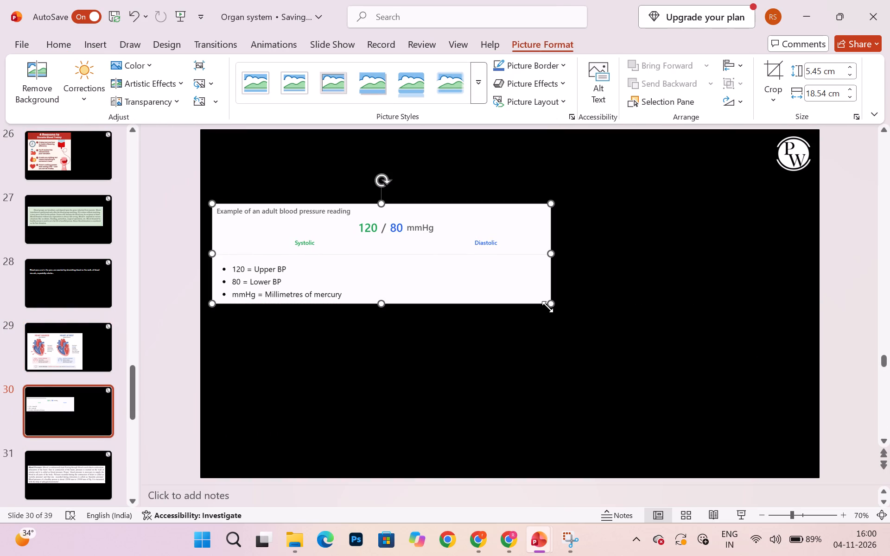
left_click_drag(552, 307, 654, 324)
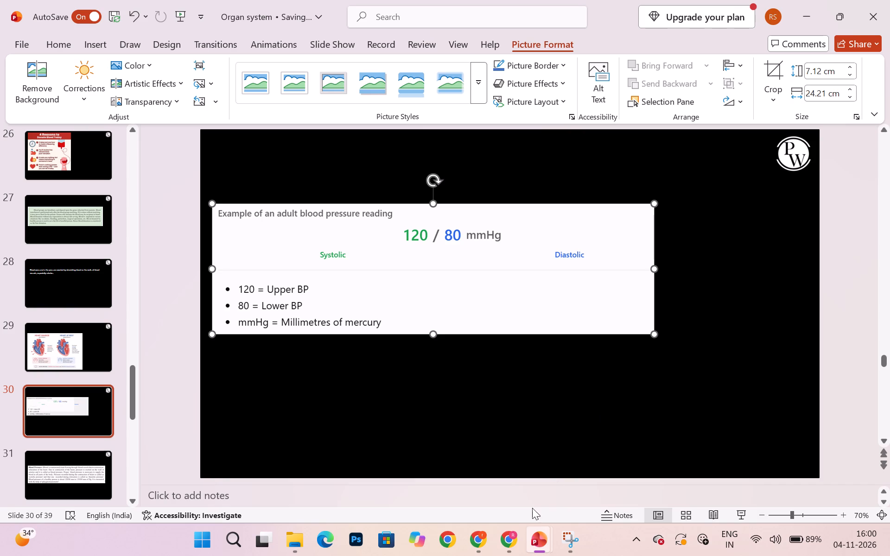
Switch to ChatGPT in Chrome and copy the enlarged arm-cuff monitor image under "How is Blood Pressure Measured?".
left_click(487, 542)
scroll(512, 351, "down", 1)
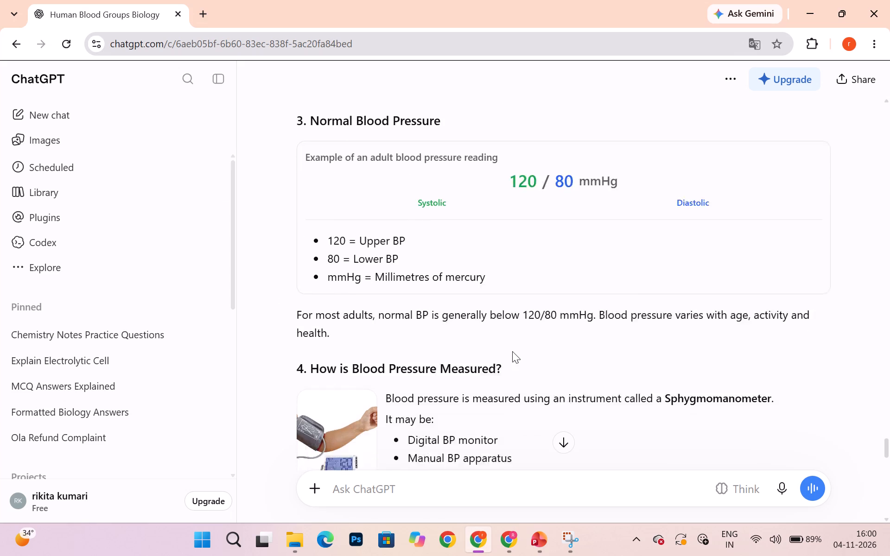
scroll(512, 351, "down", 2)
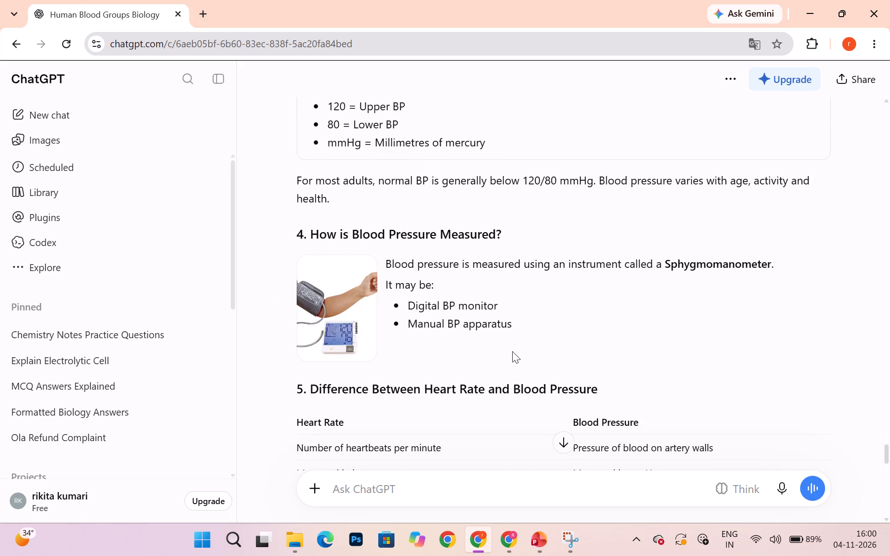
scroll(512, 351, "down", 1)
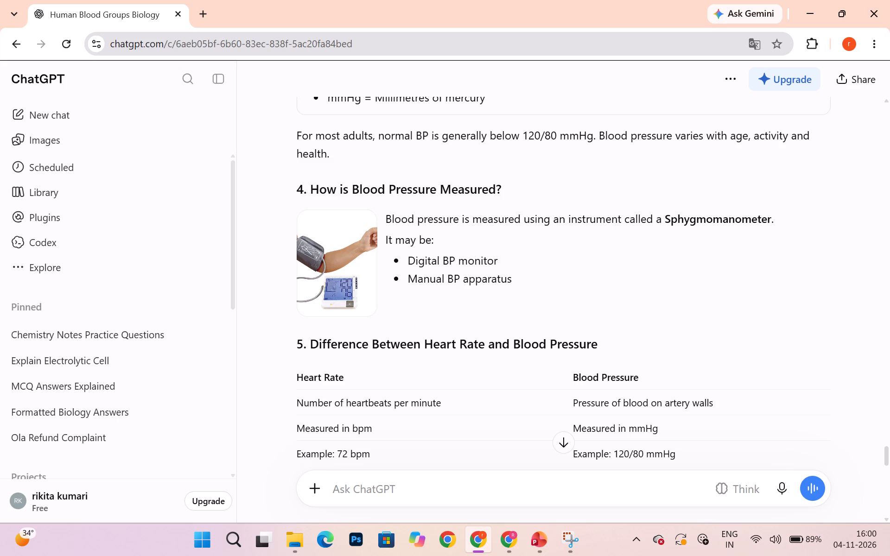
left_click(348, 241)
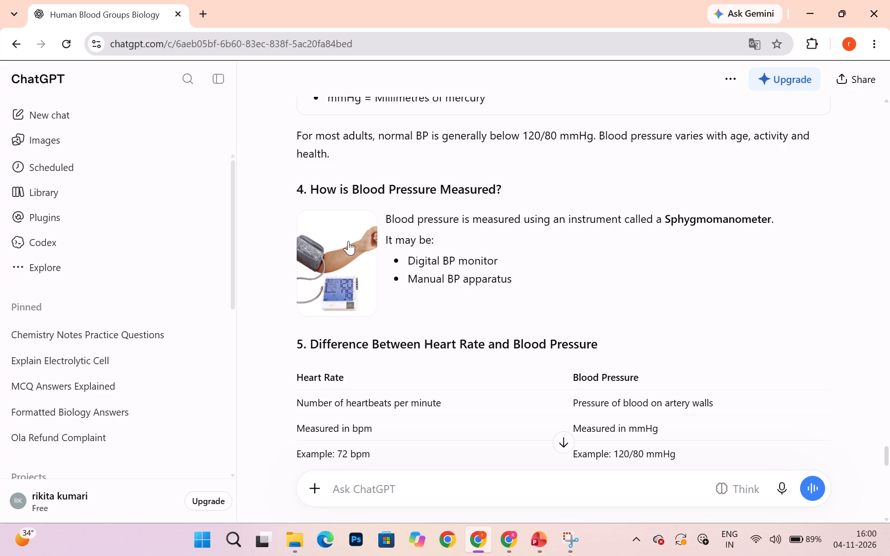
right_click(547, 219)
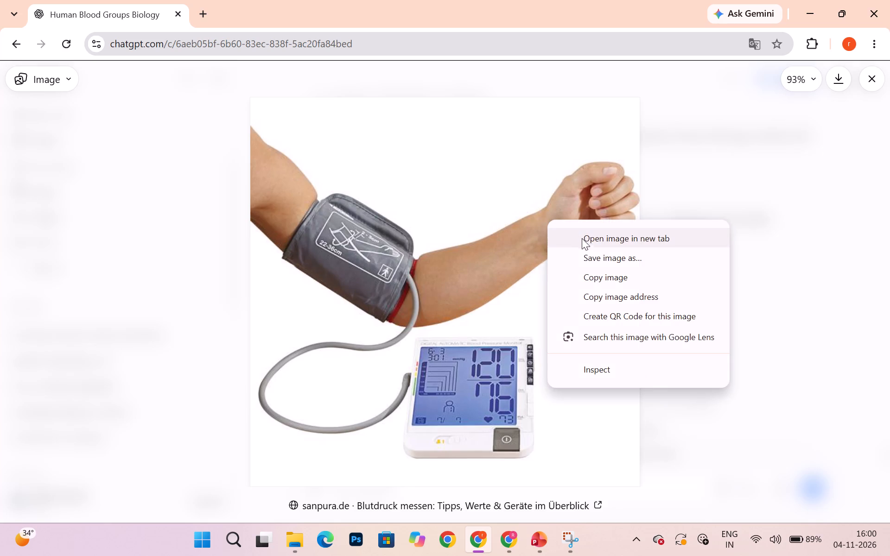
left_click(595, 272)
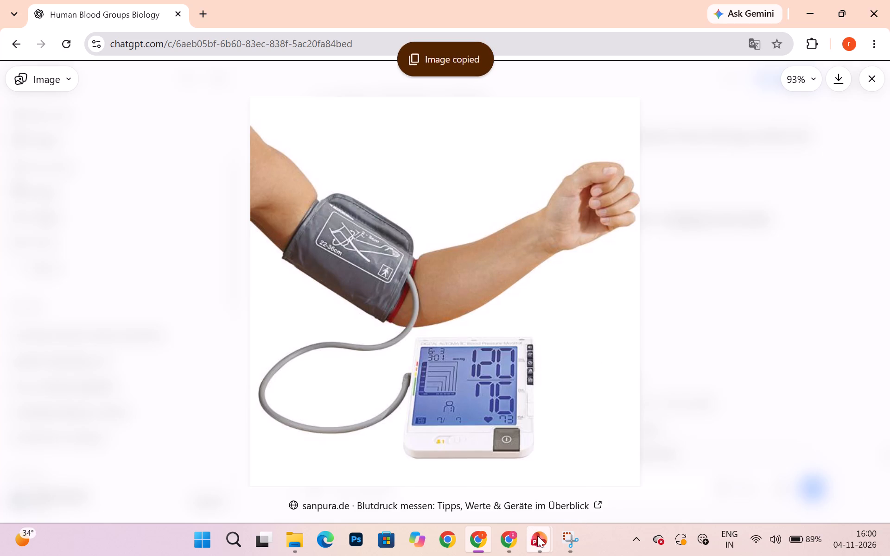
In PowerPoint, paste the arm-cuff monitor image onto the reading card slide and shrink it to about 9.7 cm square.
left_click(610, 480)
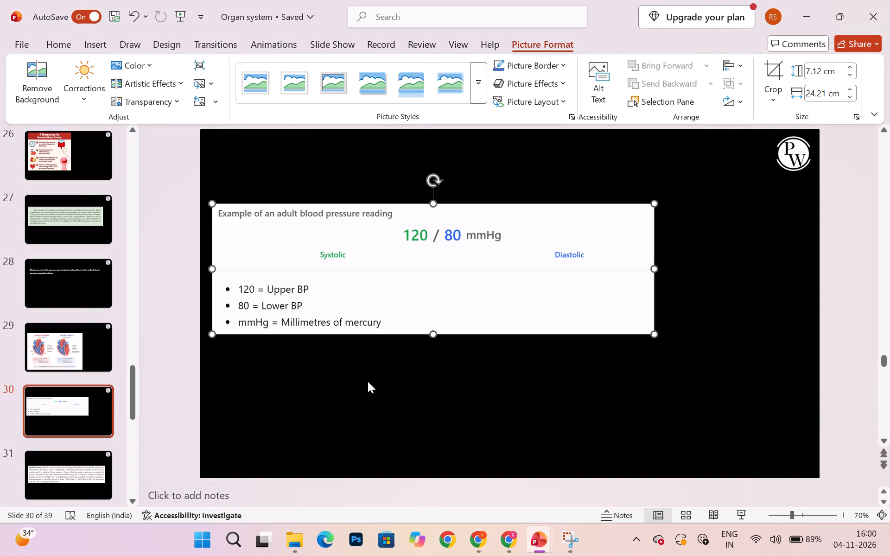
left_click(368, 381)
key("ctrl+v")
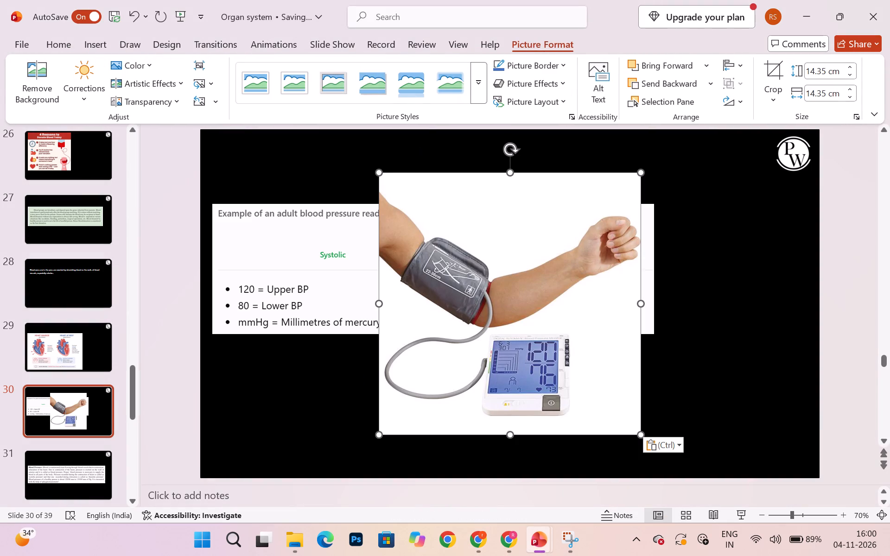
left_click_drag(376, 177, 484, 258)
Move the reading card up near the slide's top edge and place the monitor image at its lower right end.
left_click_drag(374, 267, 372, 223)
left_click_drag(490, 315, 505, 319)
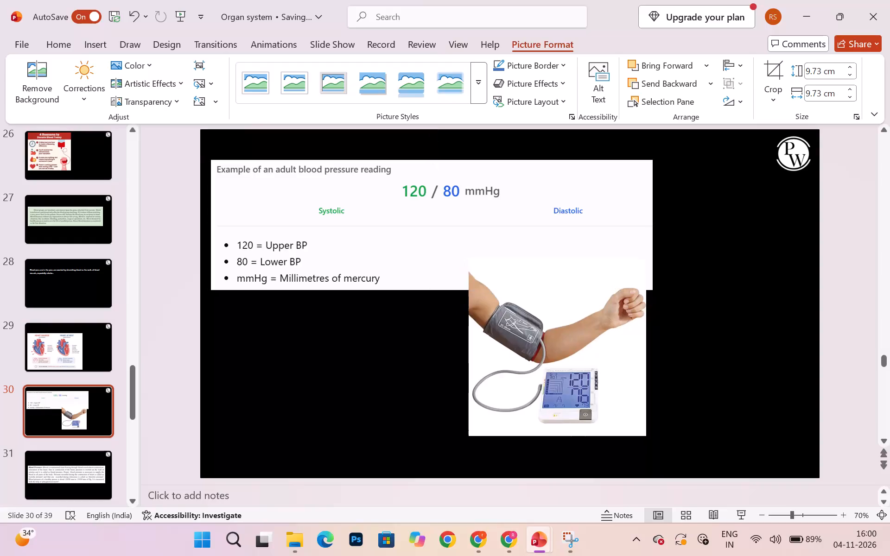
left_click_drag(505, 319, 463, 327)
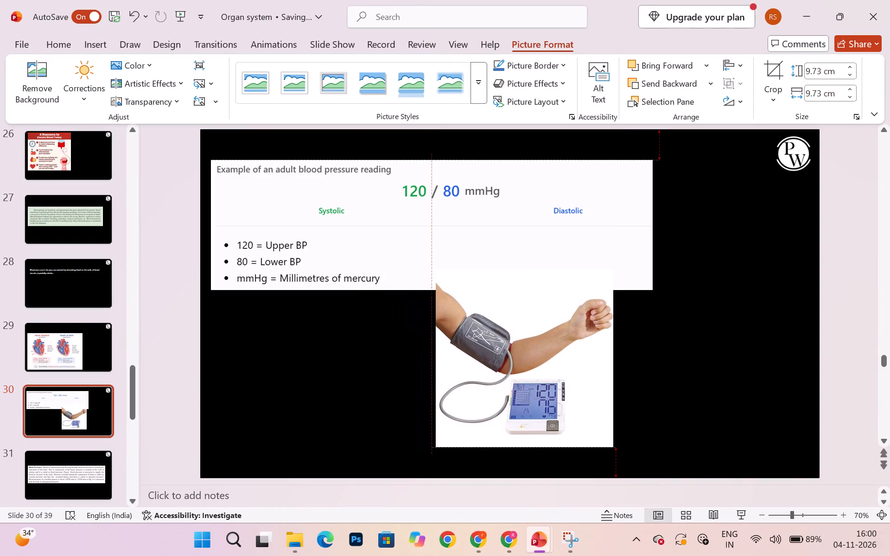
left_click_drag(463, 327, 397, 335)
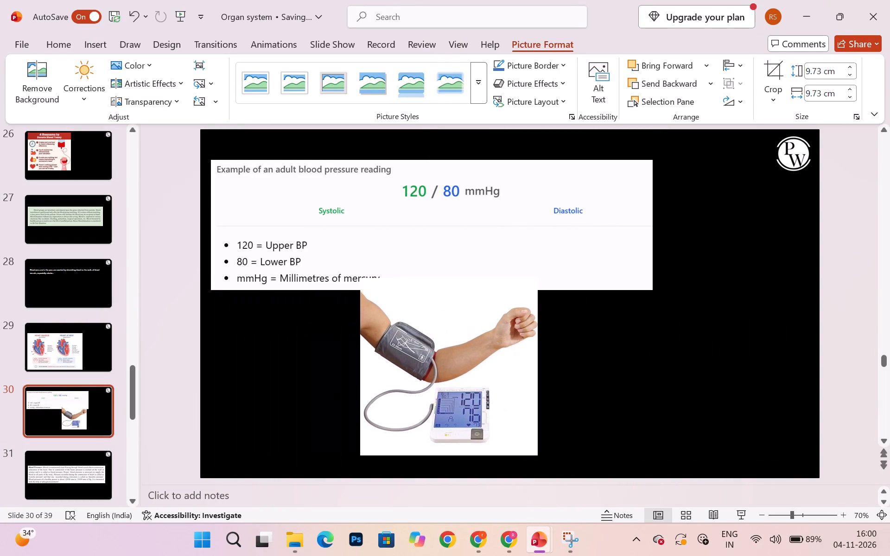
left_click_drag(397, 335, 644, 329)
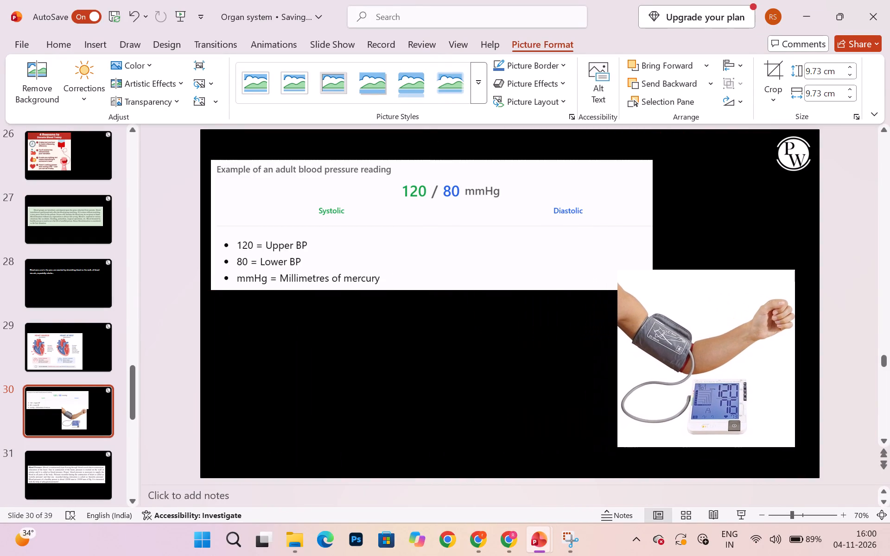
left_click_drag(644, 329, 545, 334)
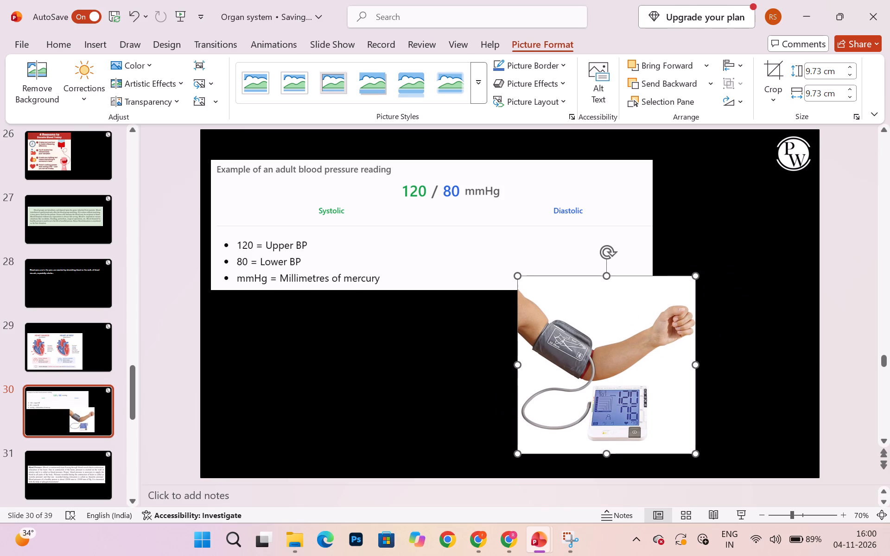
Shrink the arm-cuff monitor image to about 7.9 cm square and place it below the blood pressure reading card.
left_click_drag(522, 278, 530, 279)
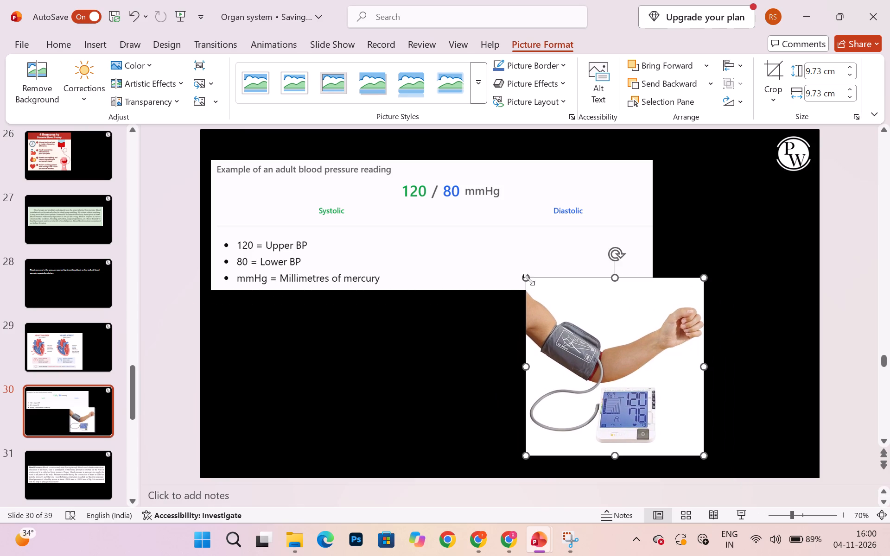
left_click_drag(524, 279, 580, 311)
left_click_drag(594, 328, 509, 327)
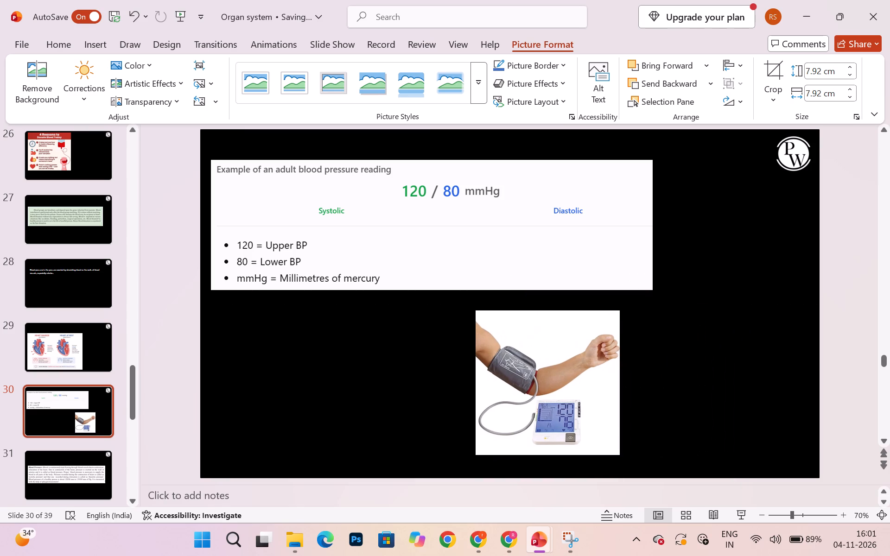
left_click_drag(509, 327, 509, 327)
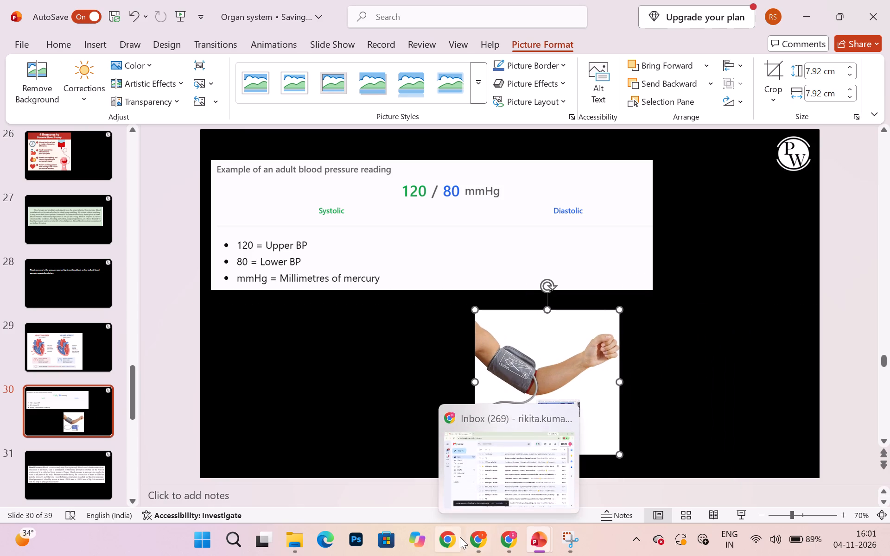
Switch to ChatGPT in Chrome, close the enlarged image, and read through the rest of the blood pressure answer.
left_click(471, 537)
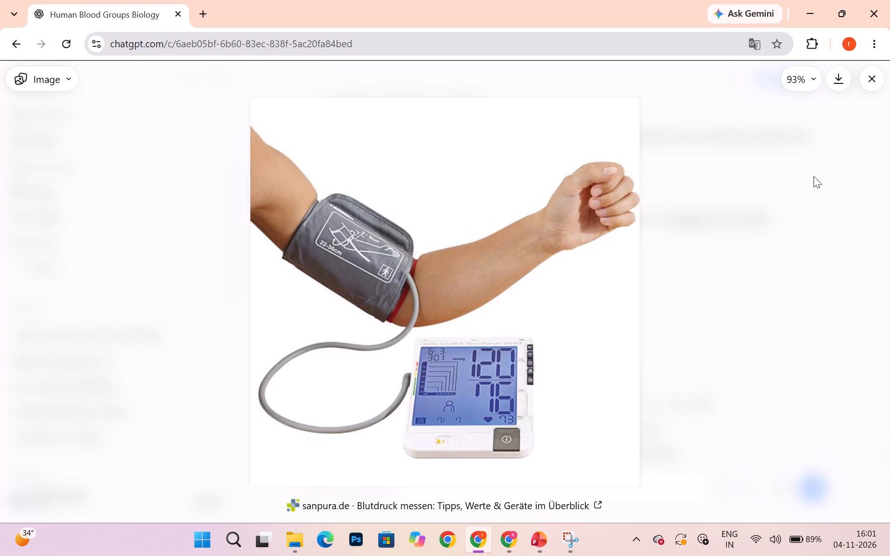
left_click(865, 82)
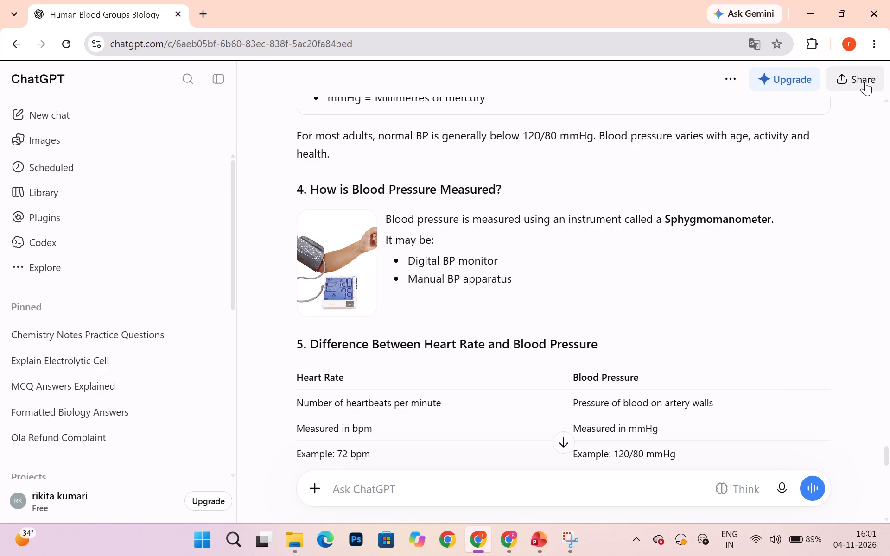
scroll(627, 223, "down", 2)
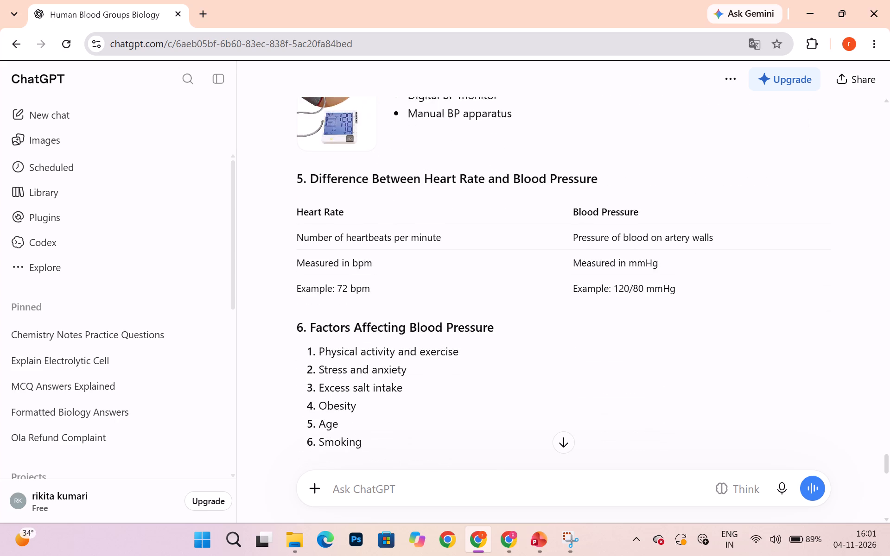
scroll(627, 223, "down", 1)
scroll(560, 286, "down", 4)
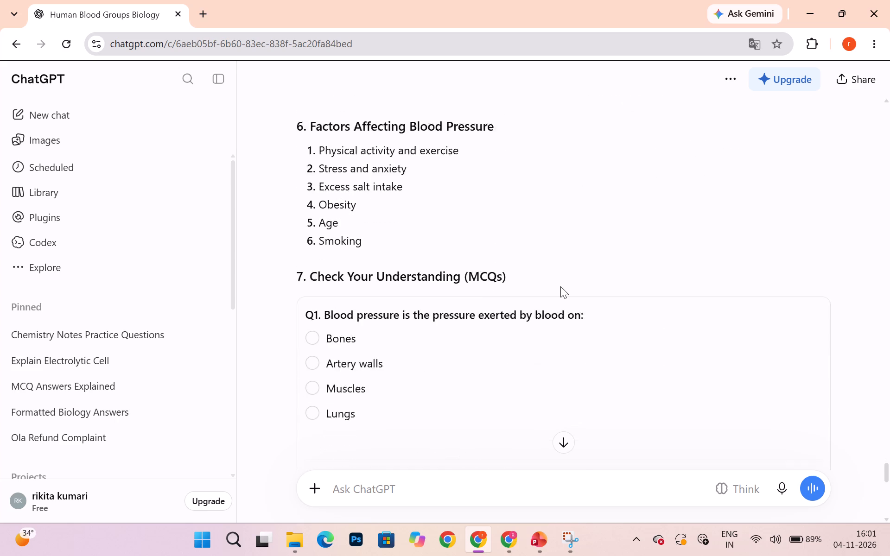
scroll(560, 286, "down", 6)
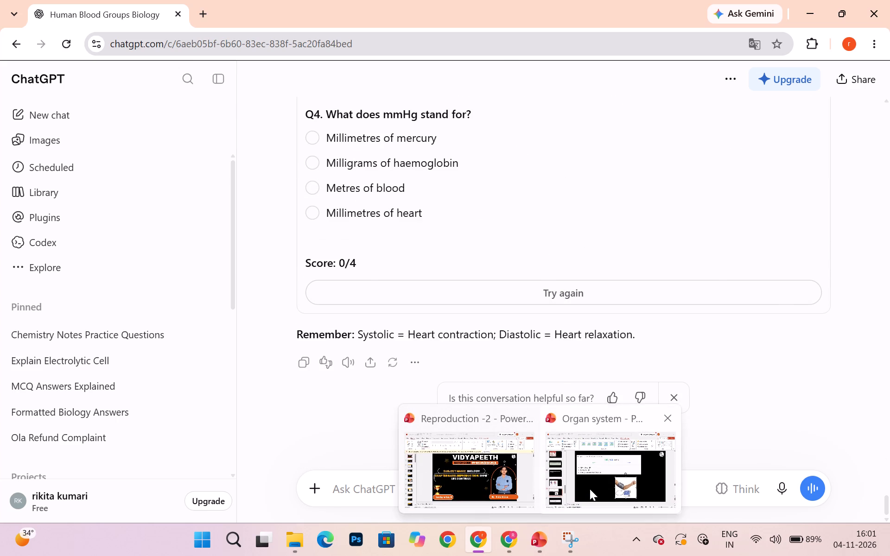
Switch to the Organ system presentation in PowerPoint and review the slides following the reading card, from Blood Pressure through Always remember.
left_click(590, 489)
left_click(97, 475)
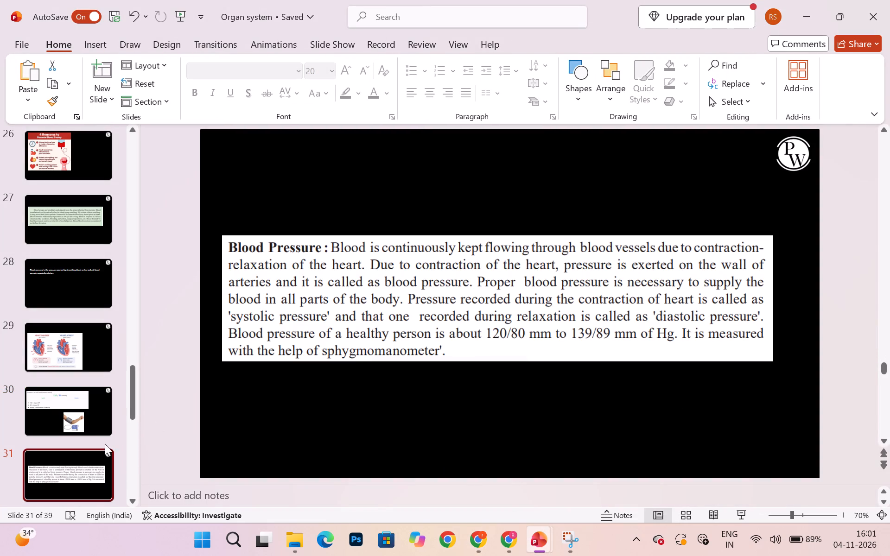
scroll(89, 455, "down", 2)
left_click(92, 237)
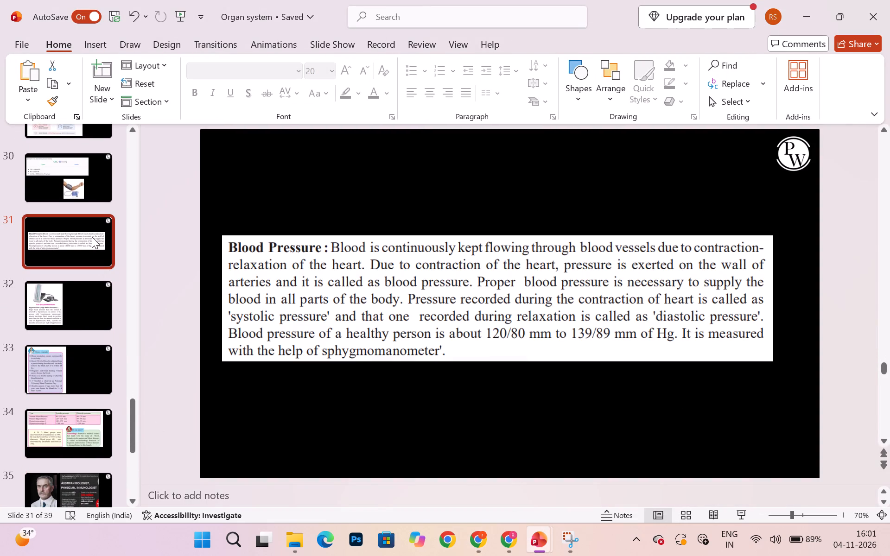
key("Down")
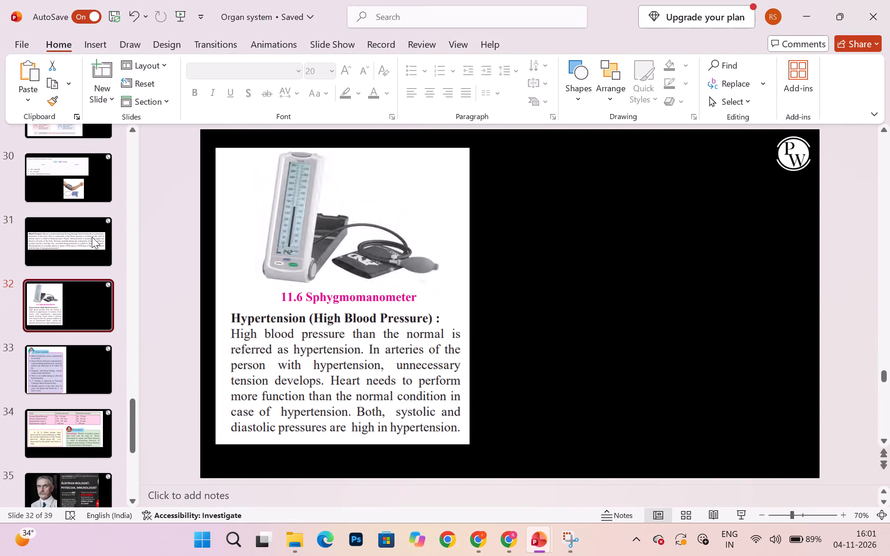
key("Down")
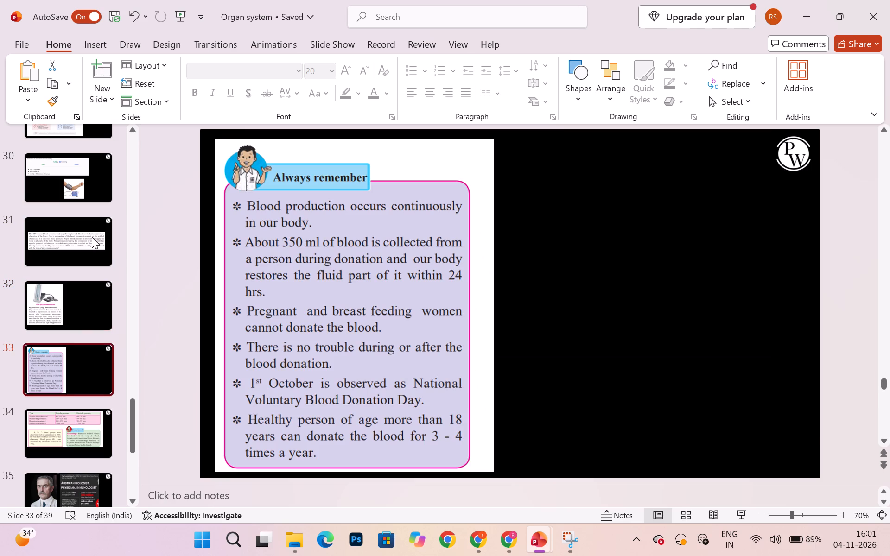
key("Down")
key("Up")
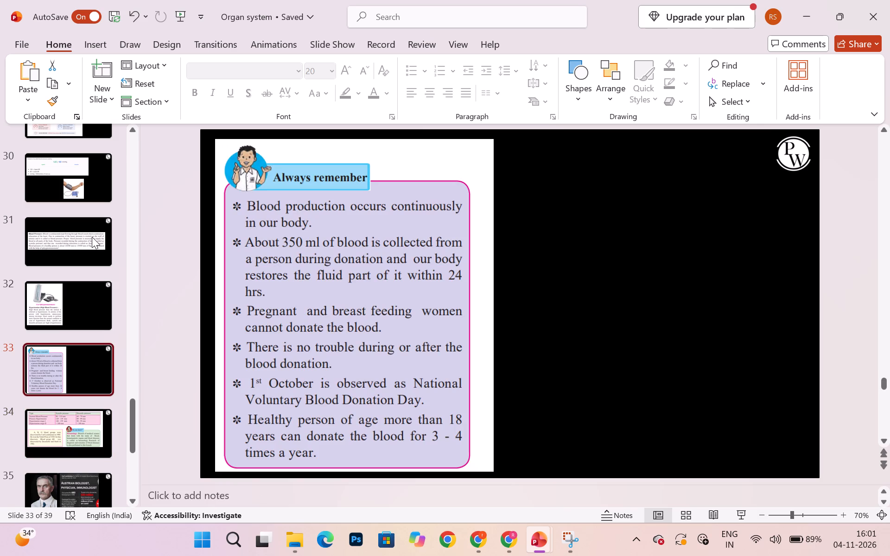
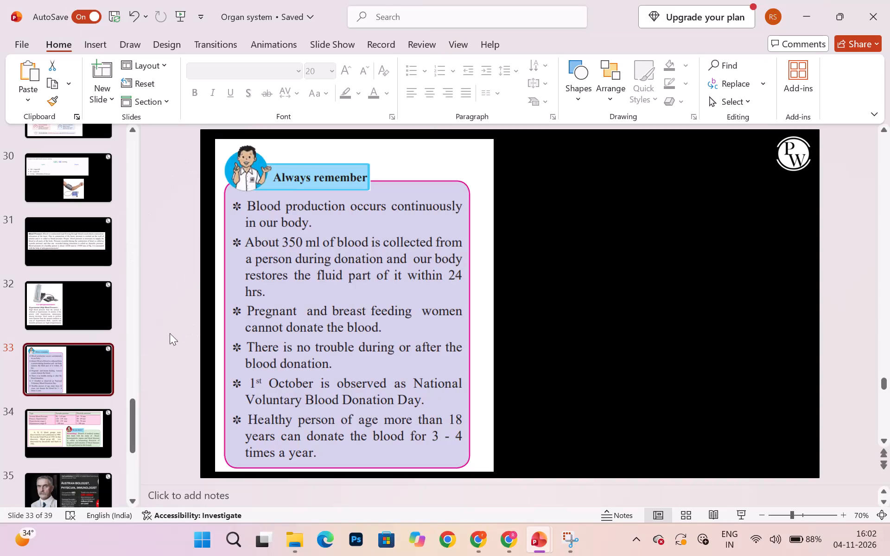
scroll(88, 409, "down", 1)
left_click(81, 352)
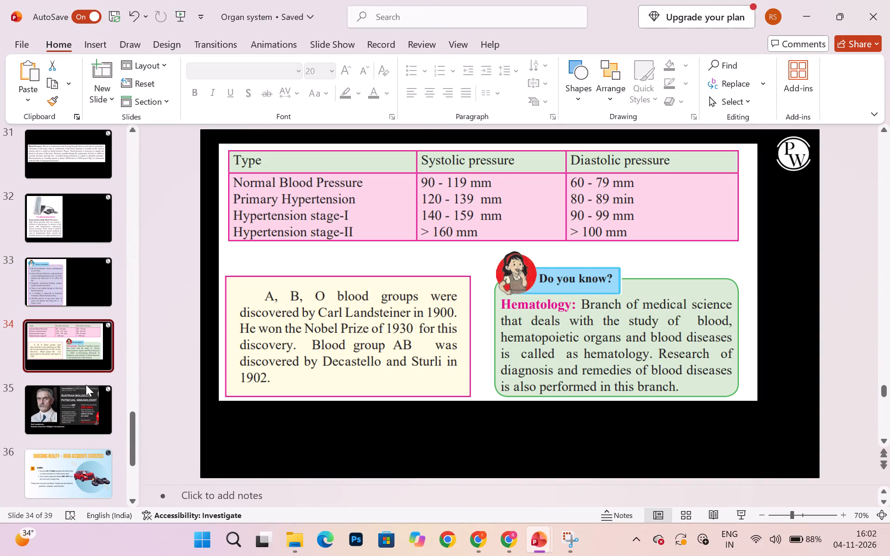
left_click(74, 423)
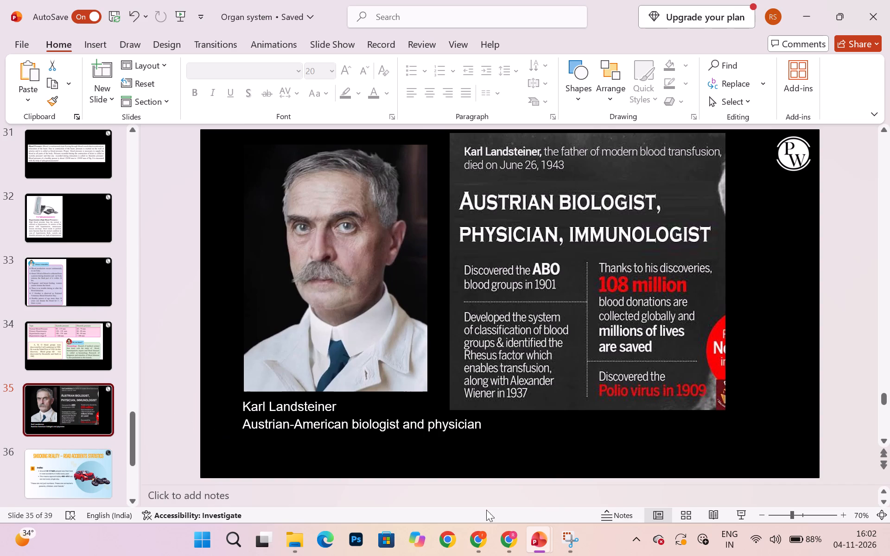
left_click(477, 533)
left_click(370, 499)
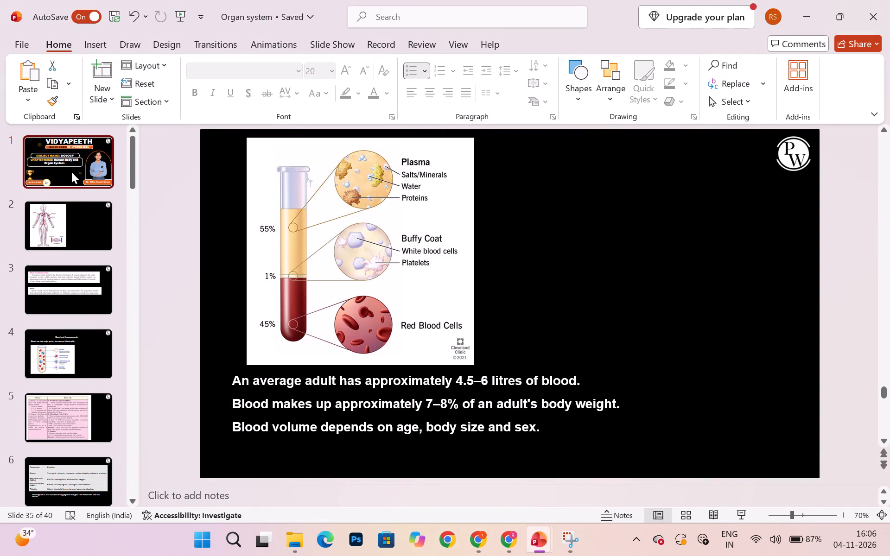
left_click(90, 217)
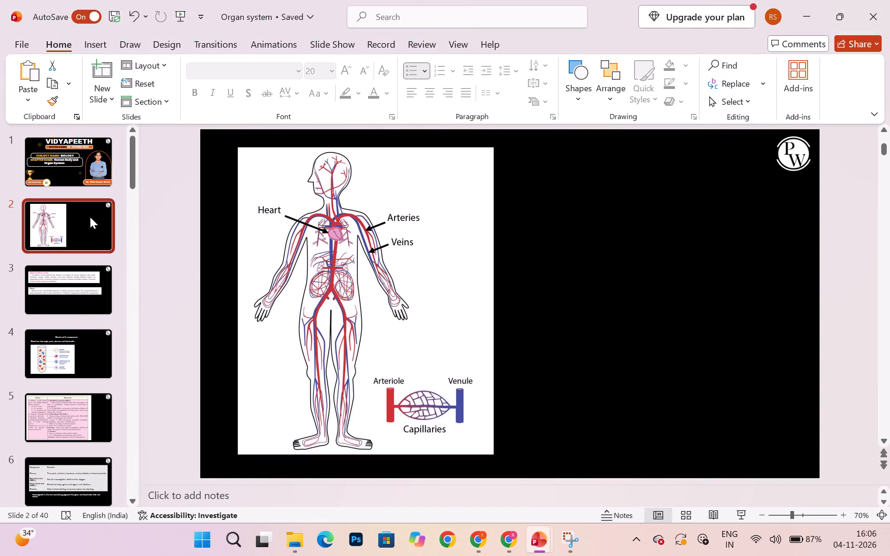
left_click(63, 171)
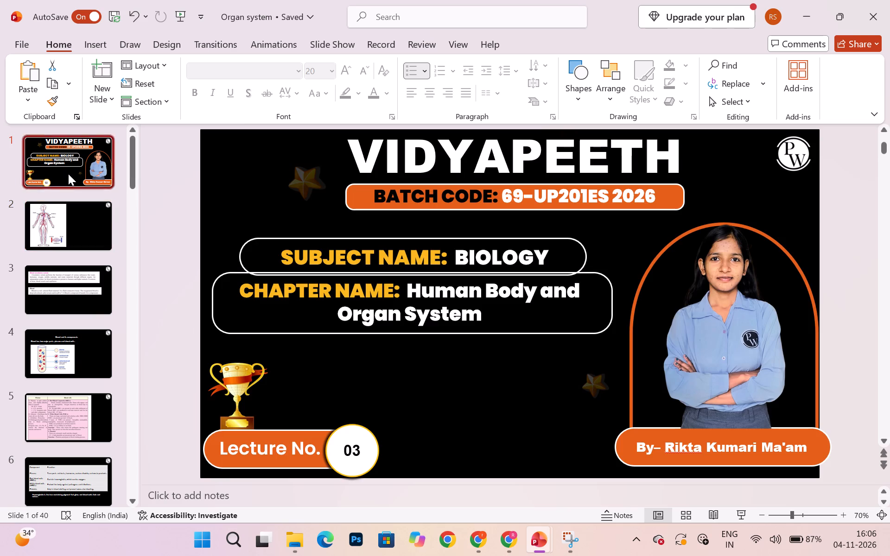
Change the lecture number on the title slide to 04.
left_click(356, 451)
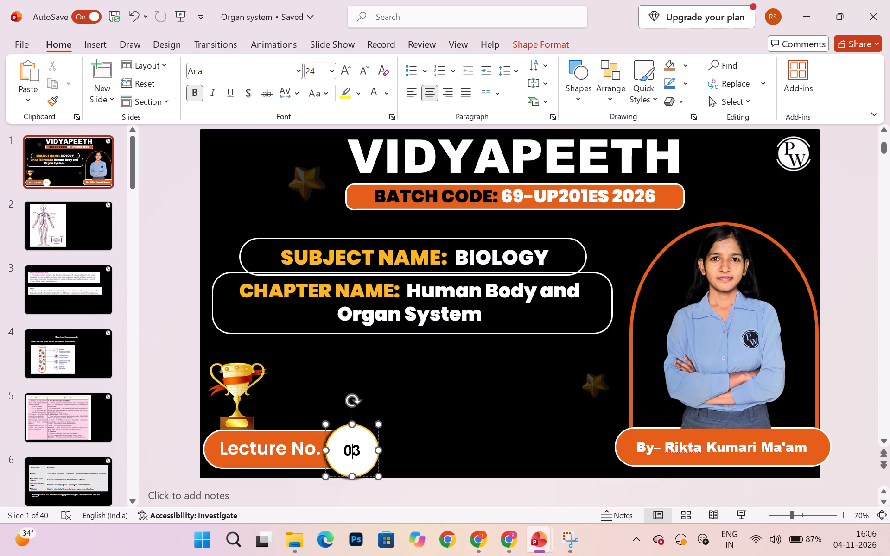
key("Right")
key("BackSpace")
key("4")
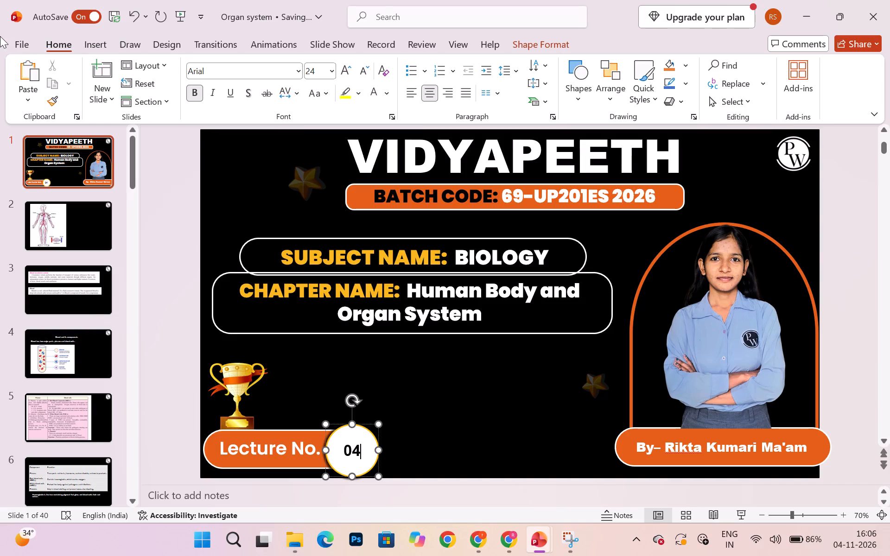
Save a copy as the PowerPoint presentation Organ system in Desktop > FOUNDATION PW > 8th state board, replacing the existing file.
left_click(23, 43)
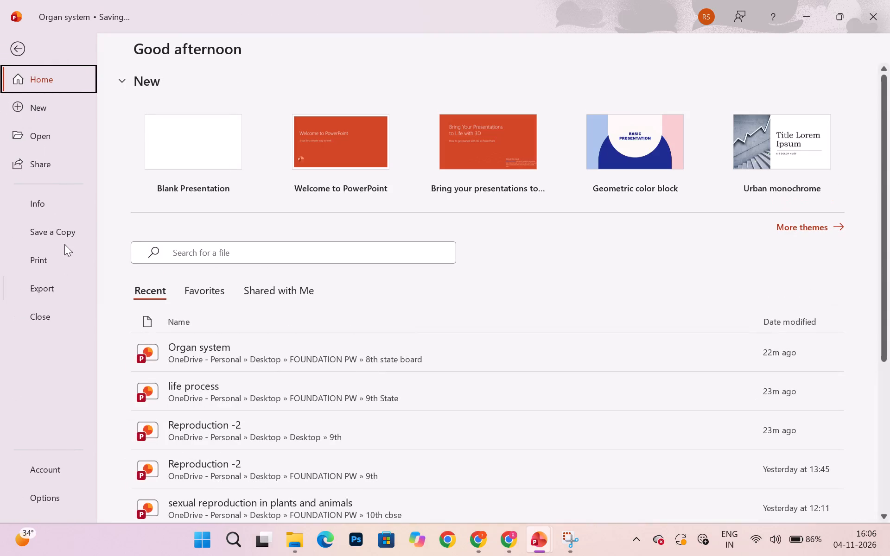
left_click(64, 234)
left_click(204, 309)
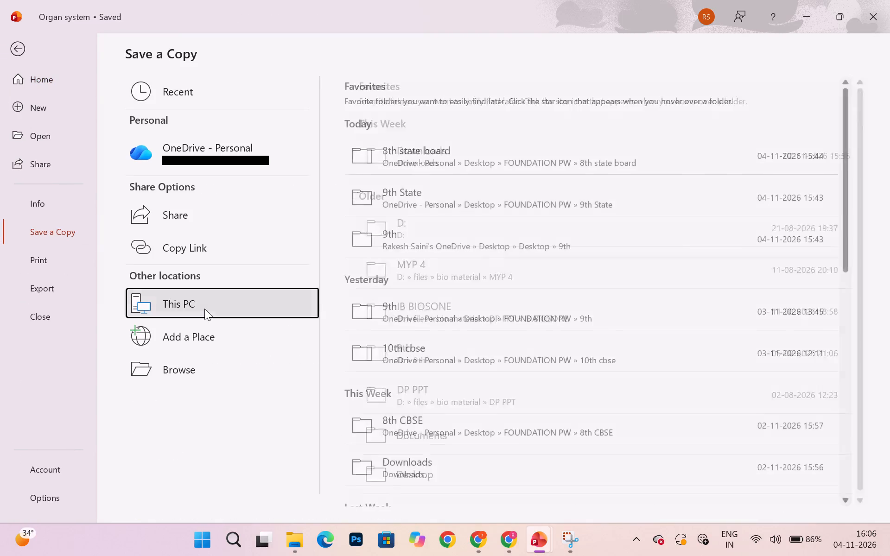
double_click(432, 473)
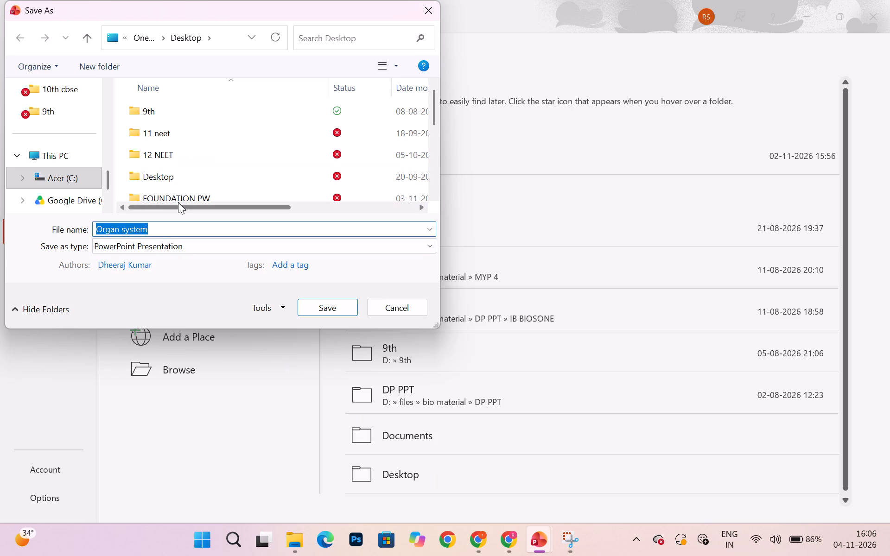
double_click(194, 194)
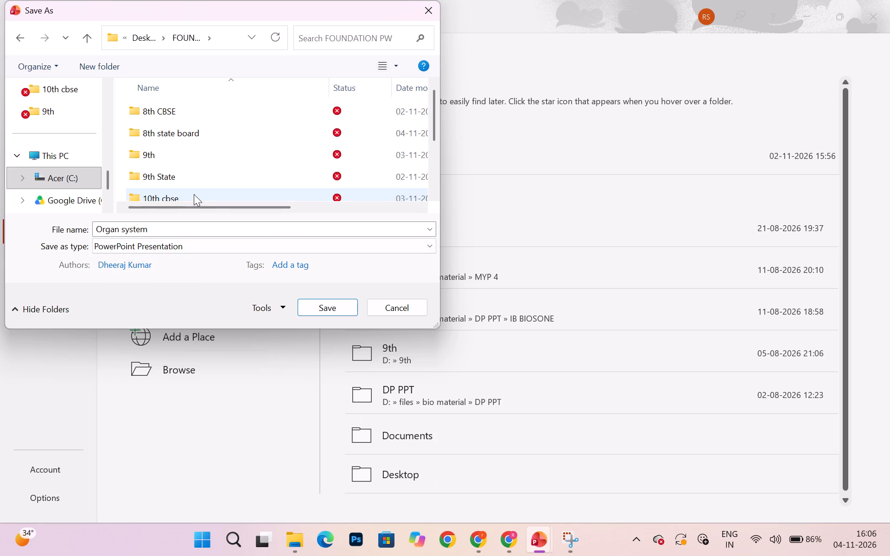
double_click(205, 126)
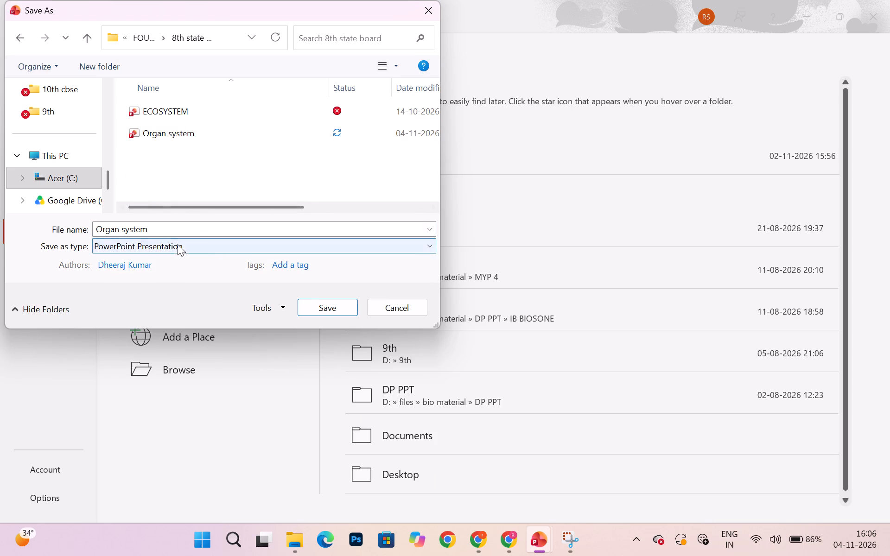
left_click(327, 306)
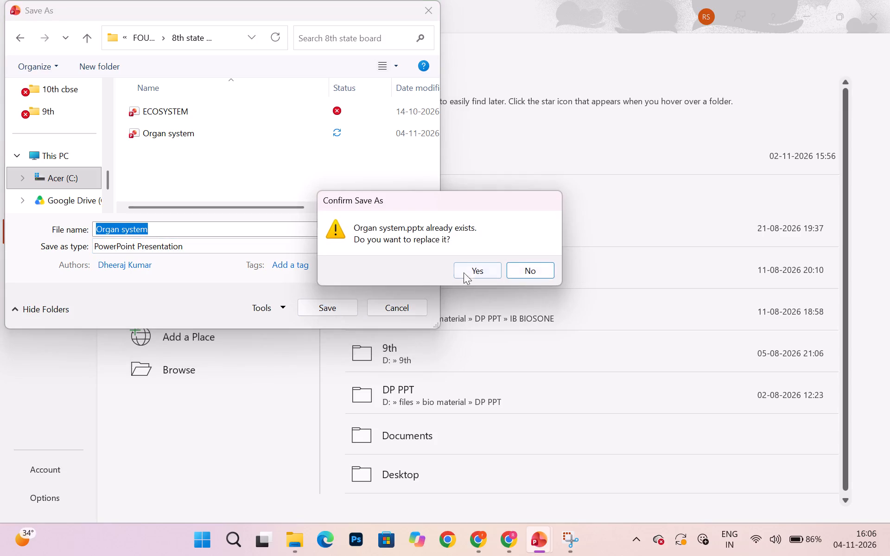
left_click(467, 265)
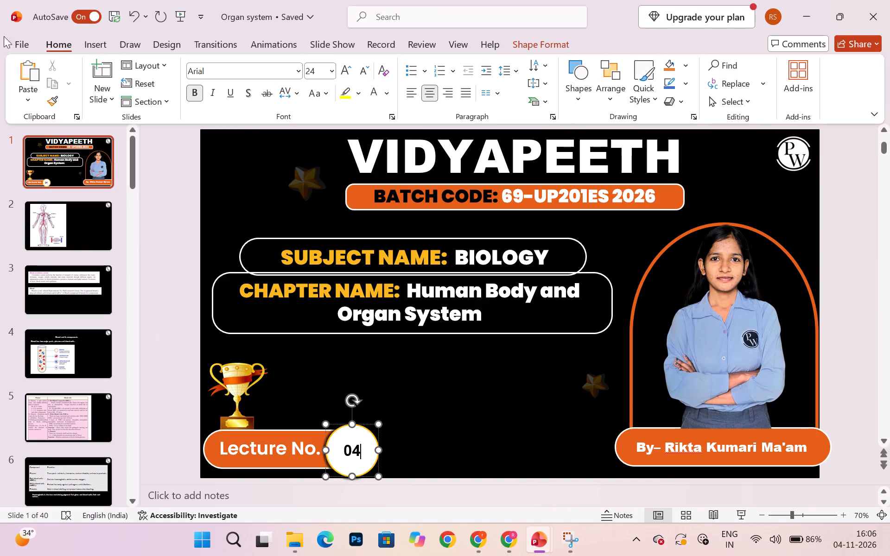
Save a PDF copy of the presentation named Organ system 4 in Desktop > FOUNDATION PW > 8th state board.
left_click(27, 43)
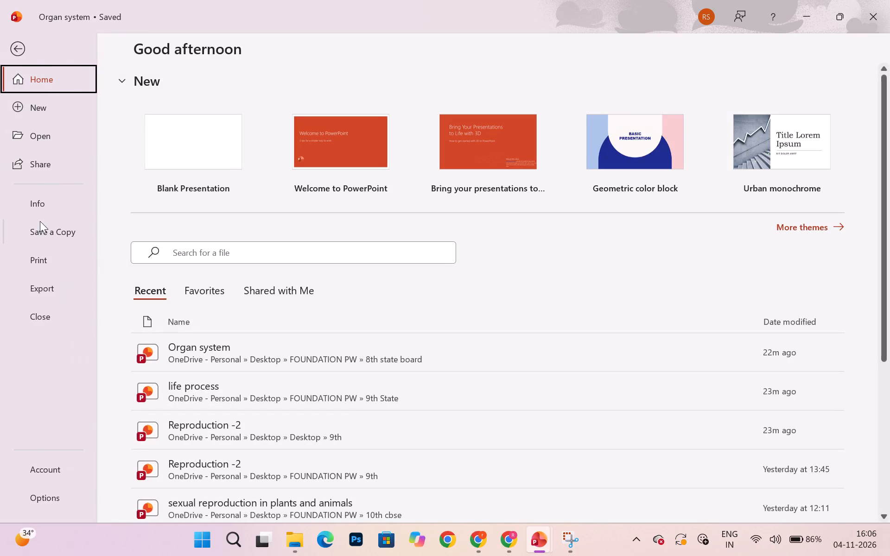
left_click(44, 231)
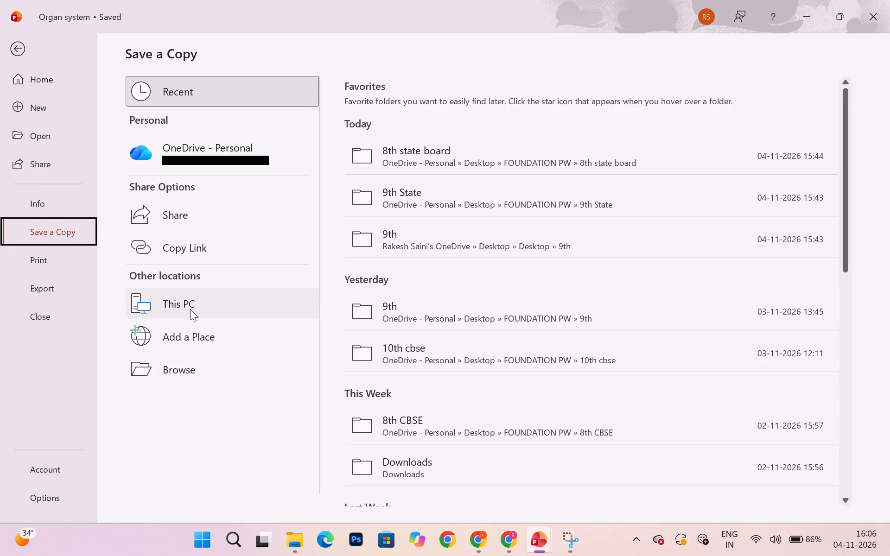
double_click(190, 309)
left_click(394, 467)
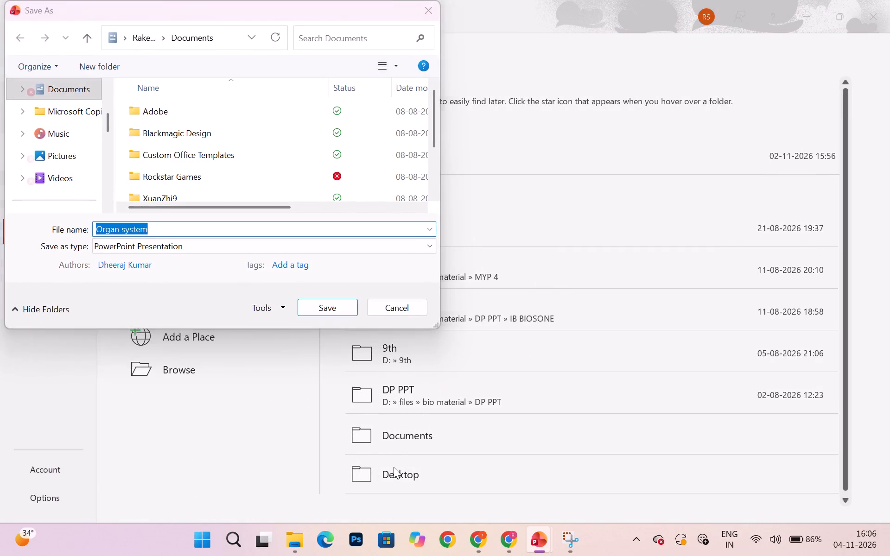
left_click(428, 10)
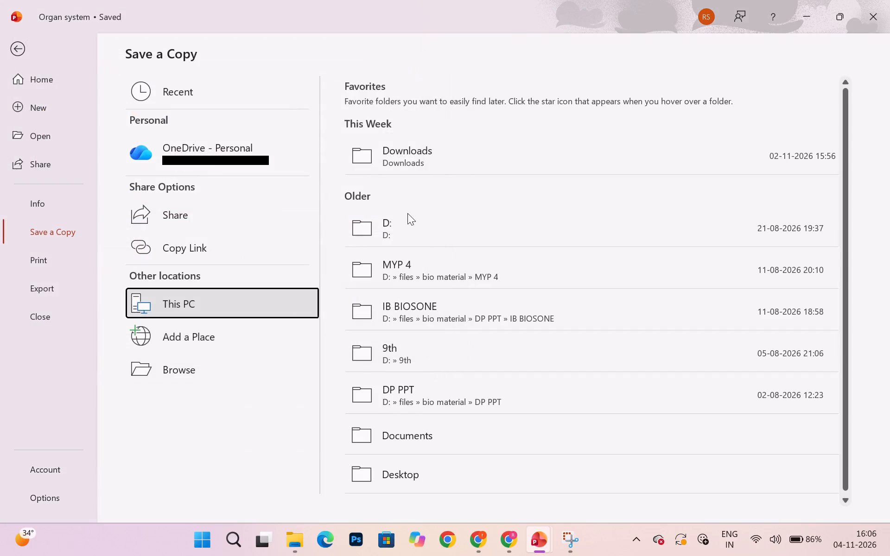
double_click(381, 482)
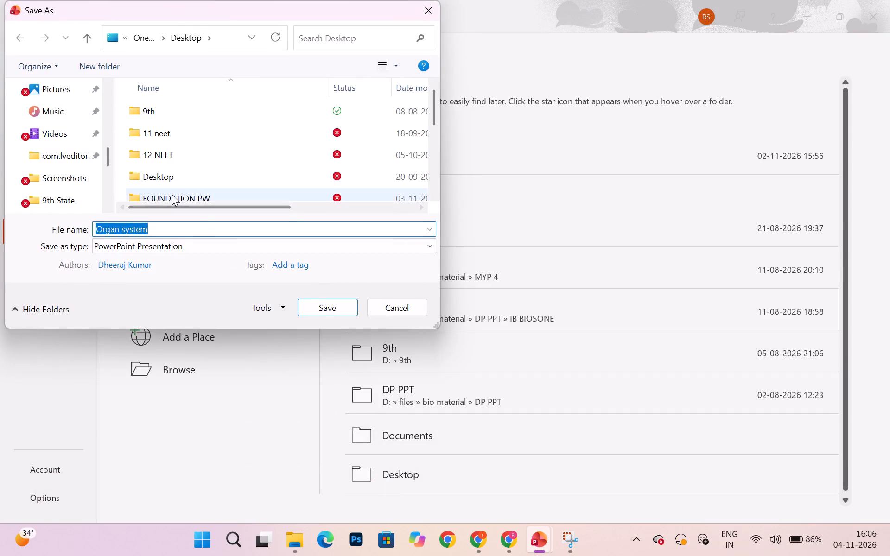
left_click(172, 194)
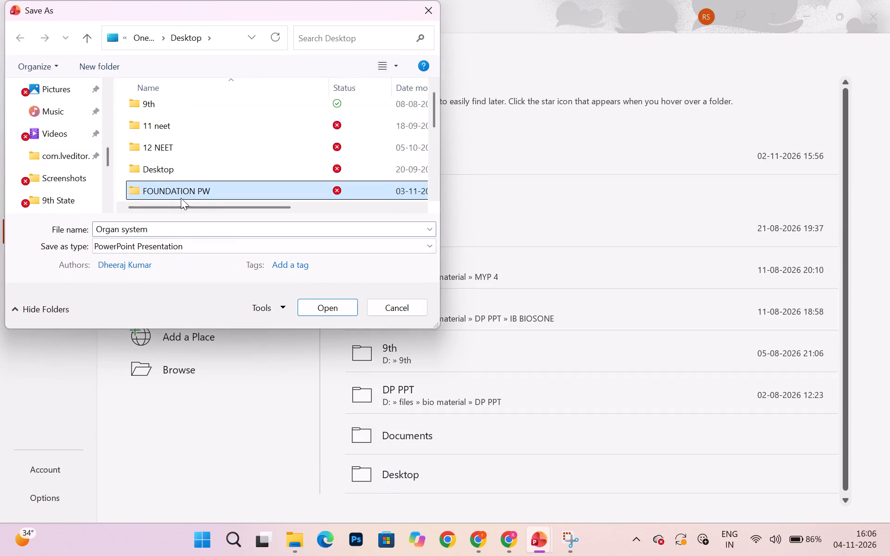
double_click(173, 190)
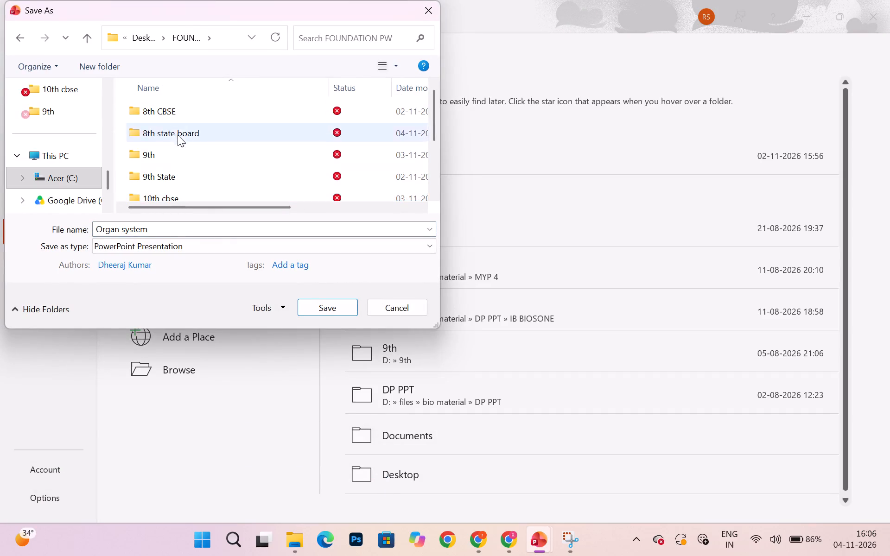
double_click(179, 128)
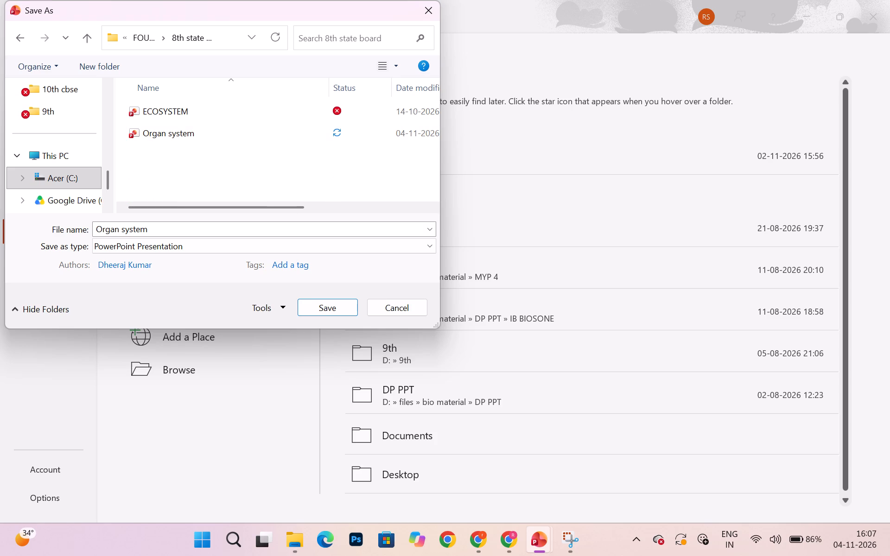
left_click(302, 247)
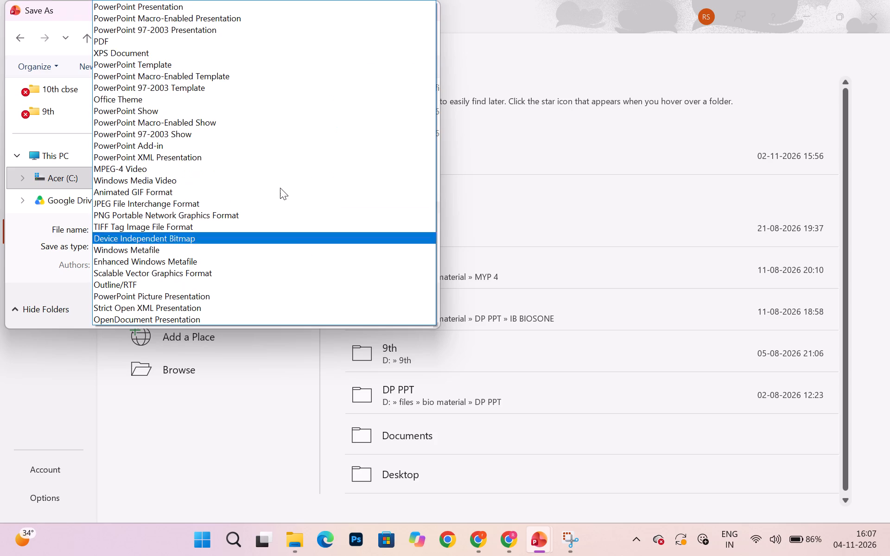
left_click(245, 42)
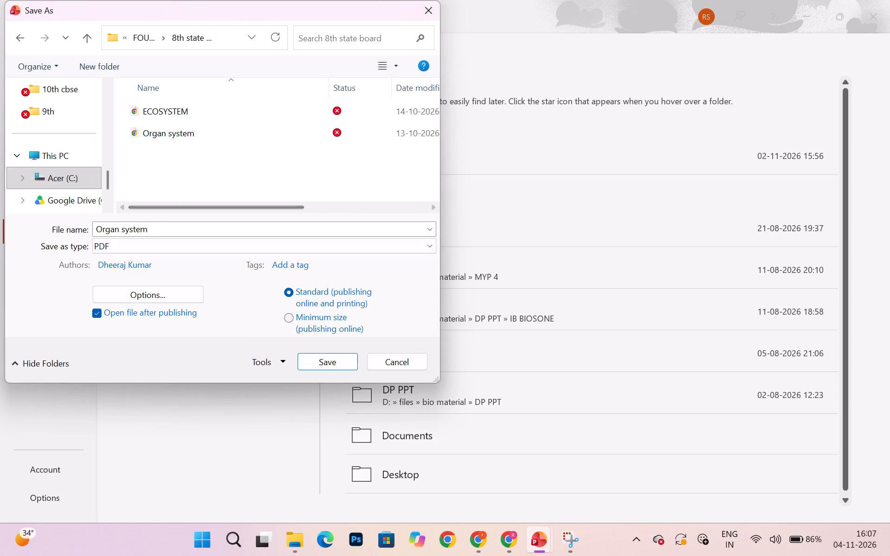
left_click(157, 227)
left_click(157, 227)
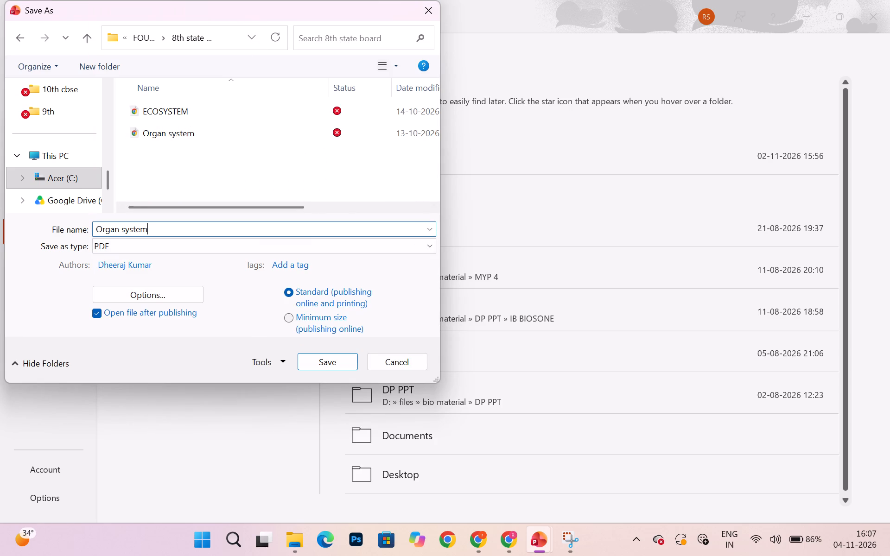
key("space")
key("4")
left_click(329, 354)
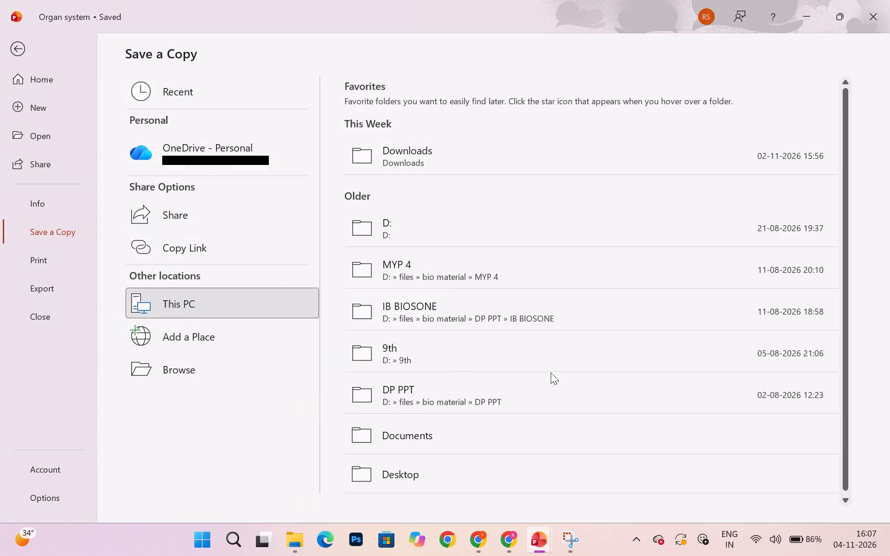